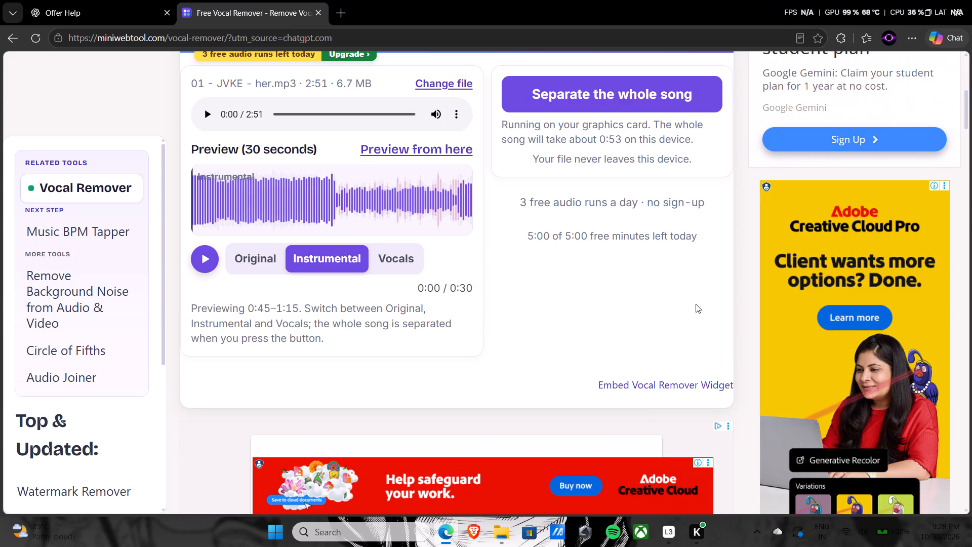
{"action": "left_click", "coordinate": [204, 259]}
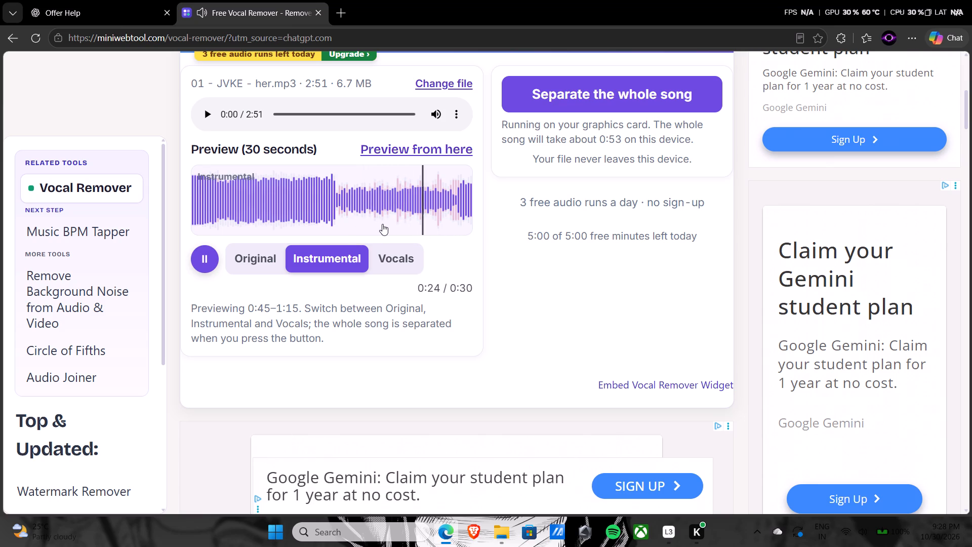
Raise the system volume to about three-fifths of its range.
{"action": "left_click", "coordinate": [875, 545]}
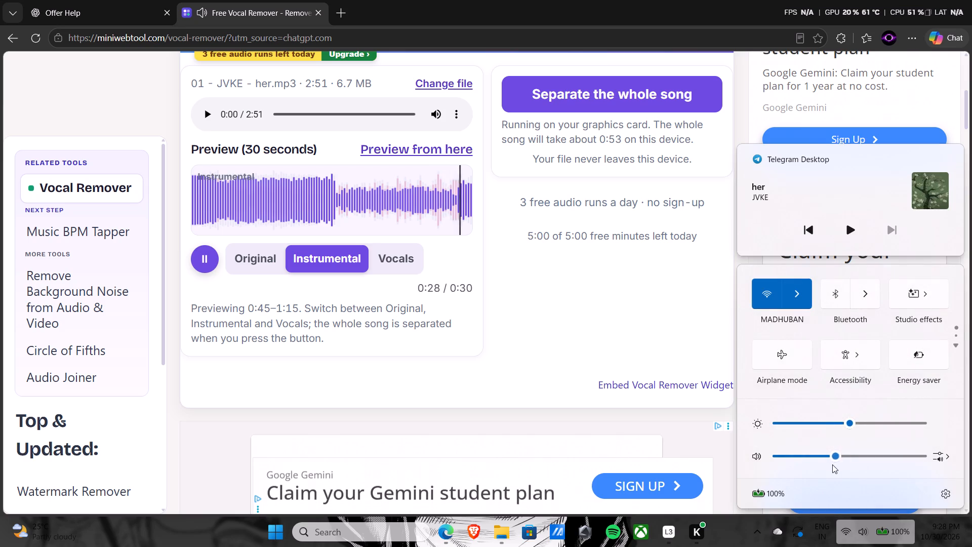
{"action": "left_click_drag", "start_coordinate": [835, 456], "coordinate": [865, 457]}
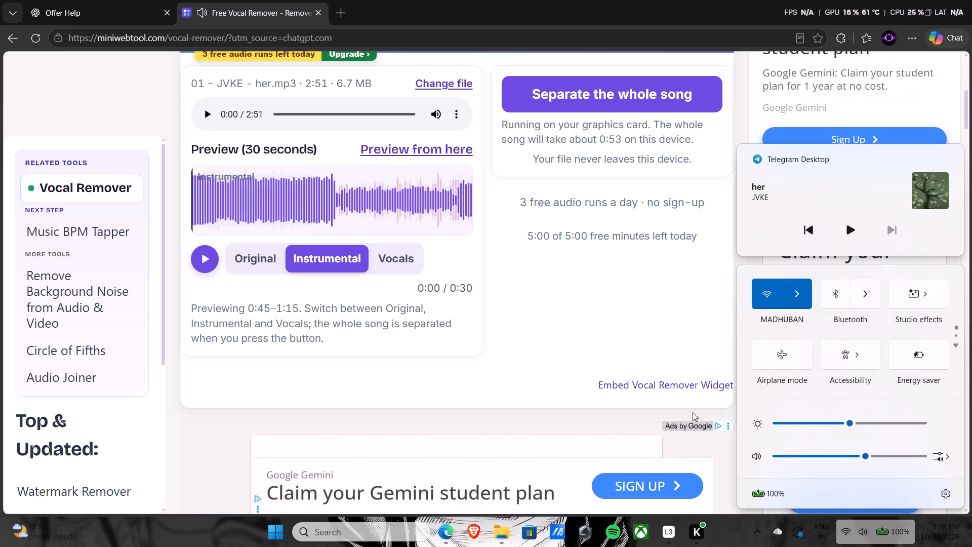
Separate the whole song into its instrumental and vocal tracks.
{"action": "left_click", "coordinate": [611, 87]}
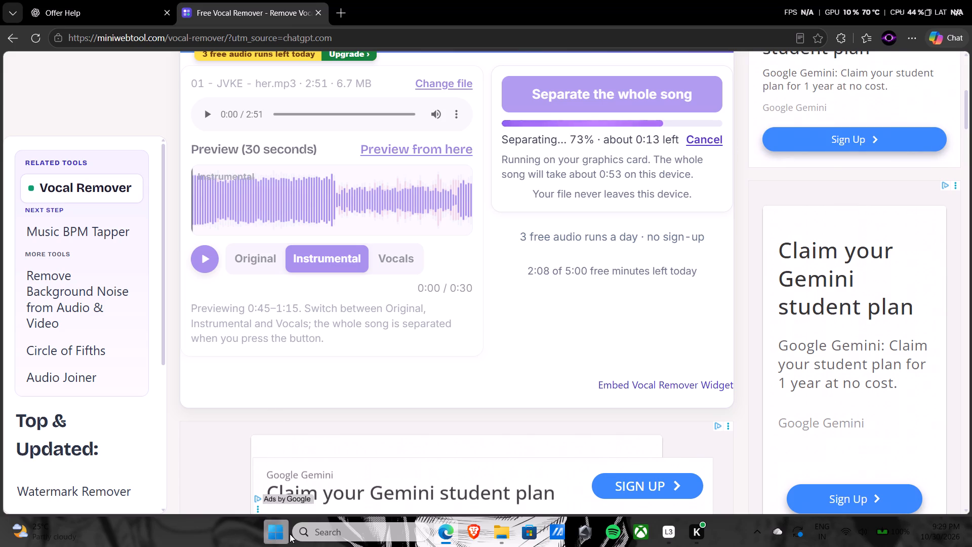
Search Windows for Adobe After Effects 2024 and launch it.
{"action": "left_click", "coordinate": [337, 533]}
{"action": "key", "text": "a"}
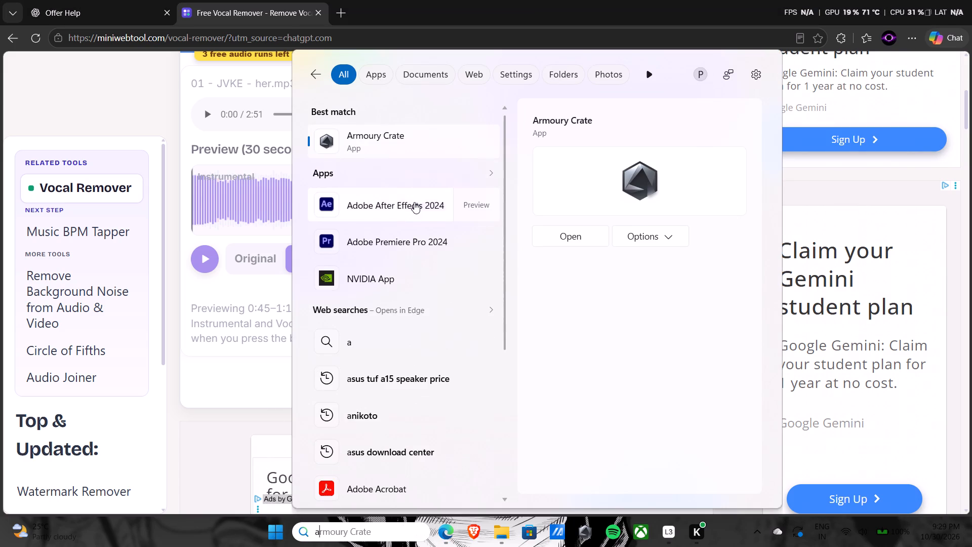
{"action": "left_click", "coordinate": [414, 203]}
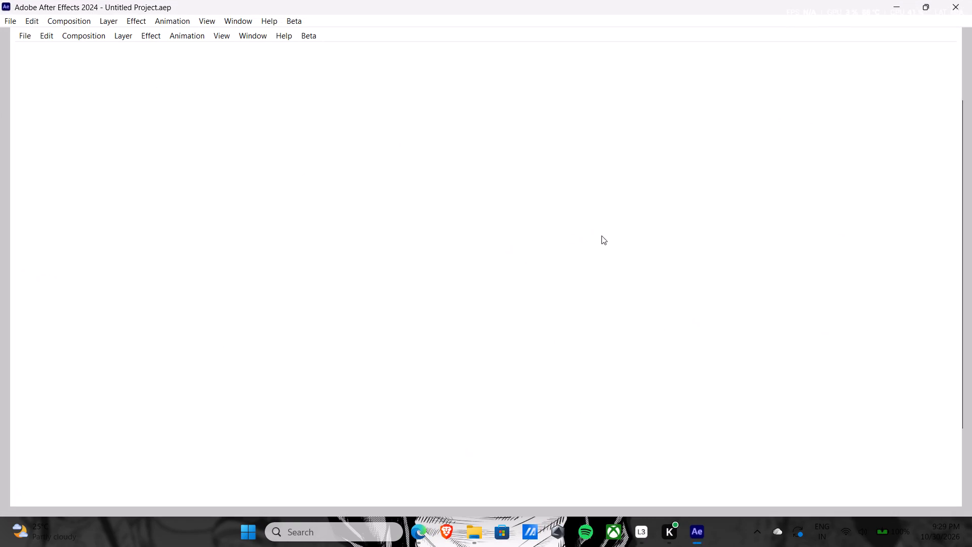
Return to the Vocal Remover page in Edge and download the separated Instrumental track as MP3.
{"action": "left_click", "coordinate": [890, 5]}
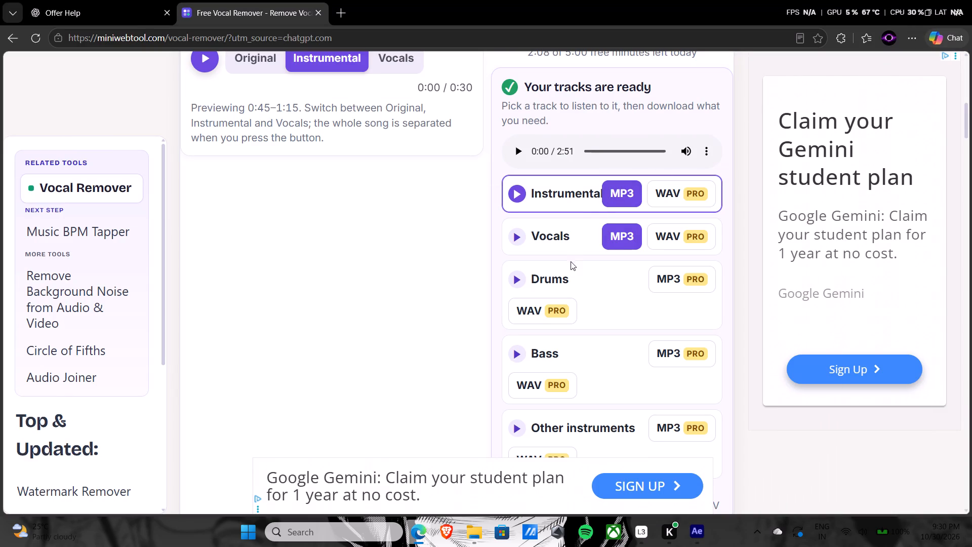
{"action": "left_click", "coordinate": [622, 193]}
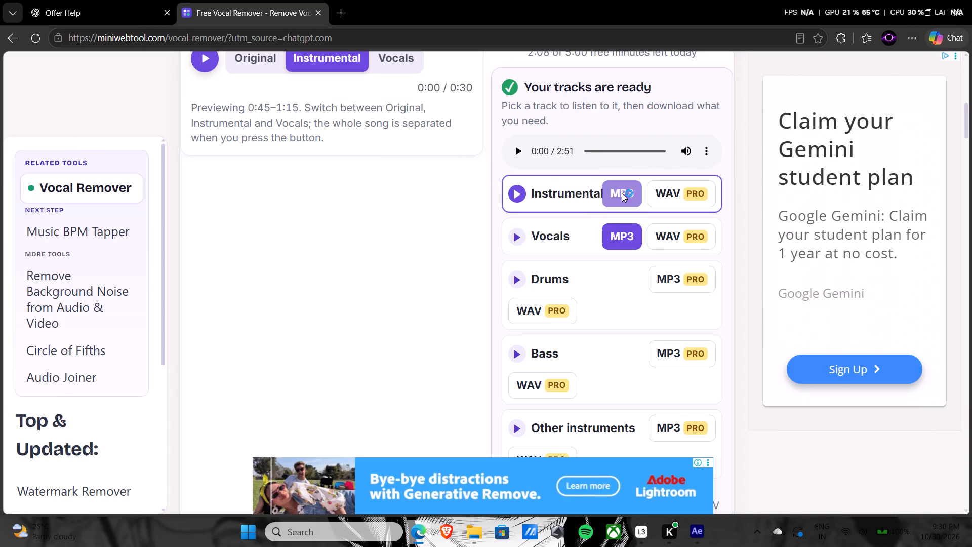
{"action": "scroll", "coordinate": [621, 213], "scroll_direction": "down", "scroll_amount": 3}
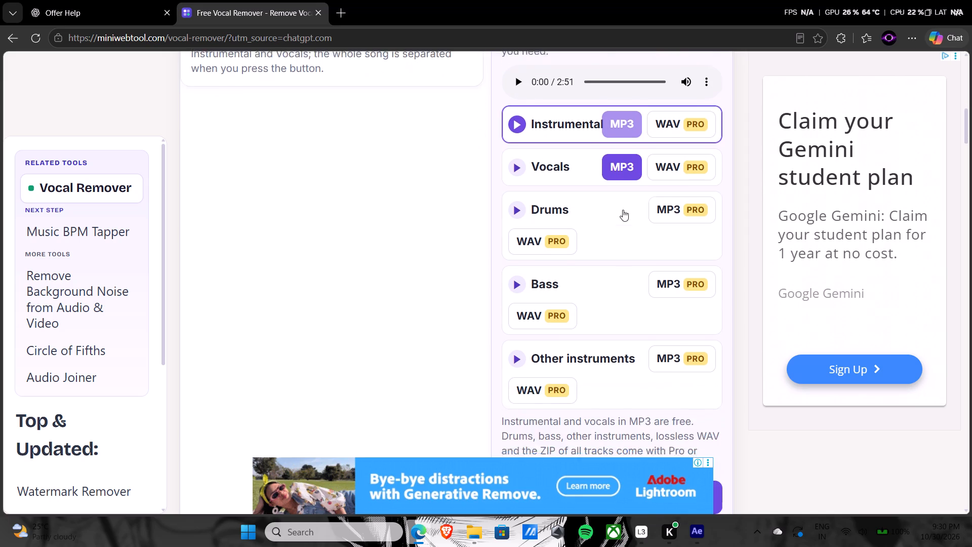
{"action": "scroll", "coordinate": [623, 210], "scroll_direction": "down", "scroll_amount": 1}
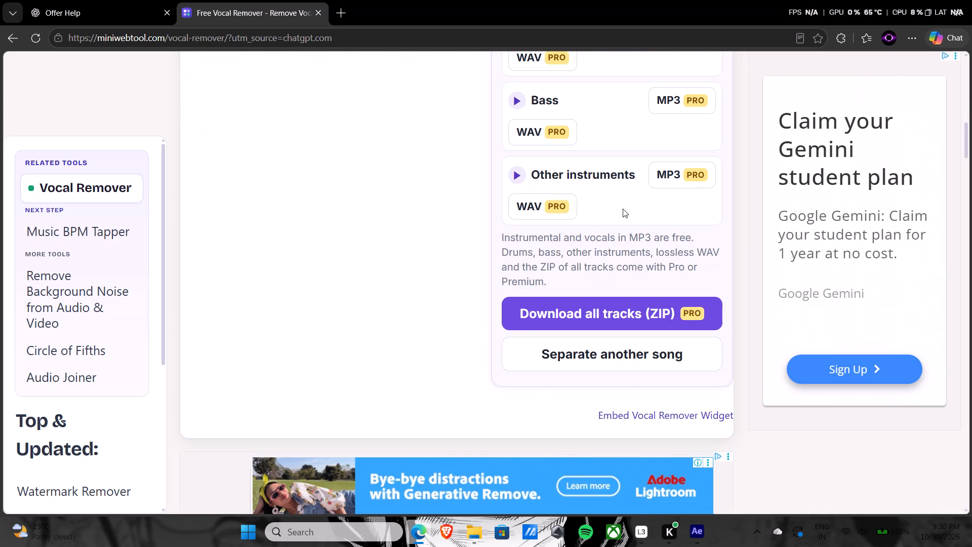
{"action": "scroll", "coordinate": [623, 209], "scroll_direction": "up", "scroll_amount": 4}
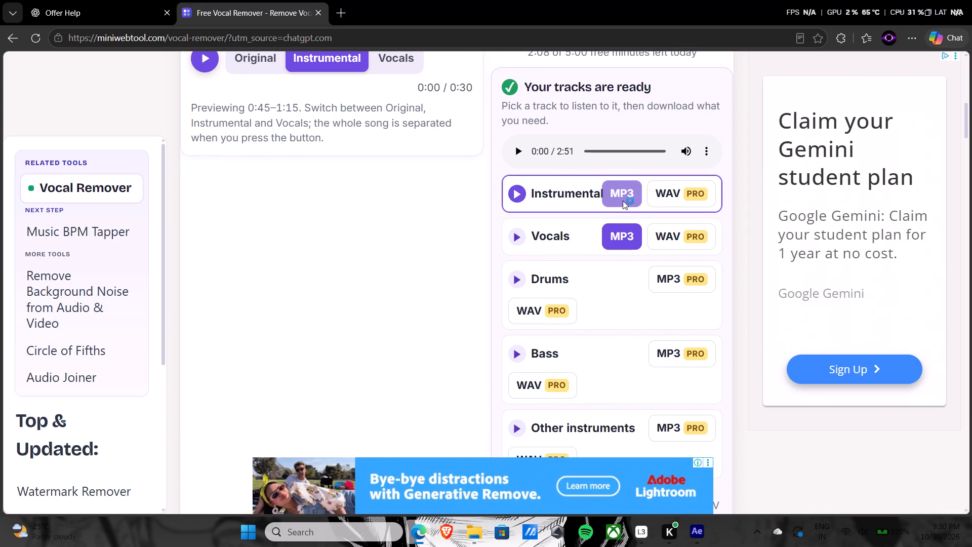
{"action": "scroll", "coordinate": [623, 201], "scroll_direction": "up", "scroll_amount": 1}
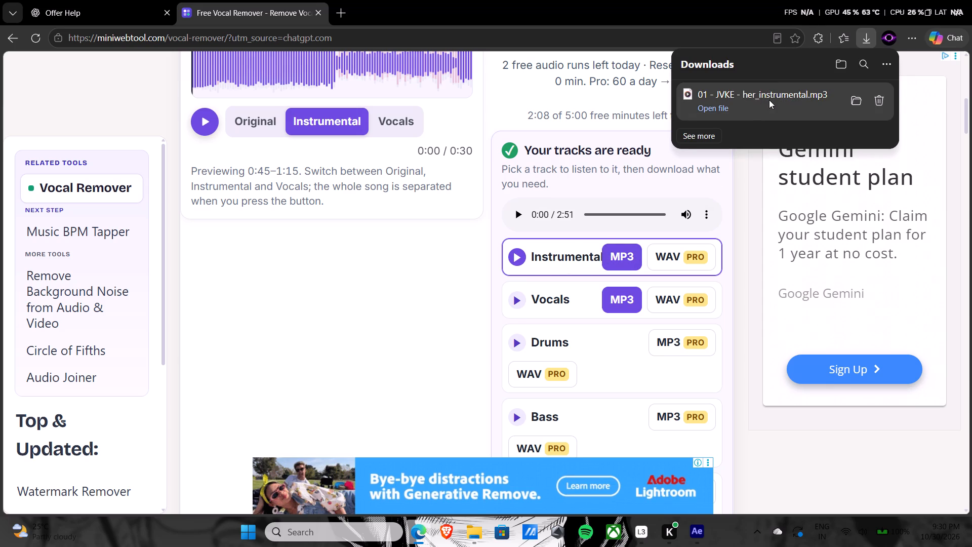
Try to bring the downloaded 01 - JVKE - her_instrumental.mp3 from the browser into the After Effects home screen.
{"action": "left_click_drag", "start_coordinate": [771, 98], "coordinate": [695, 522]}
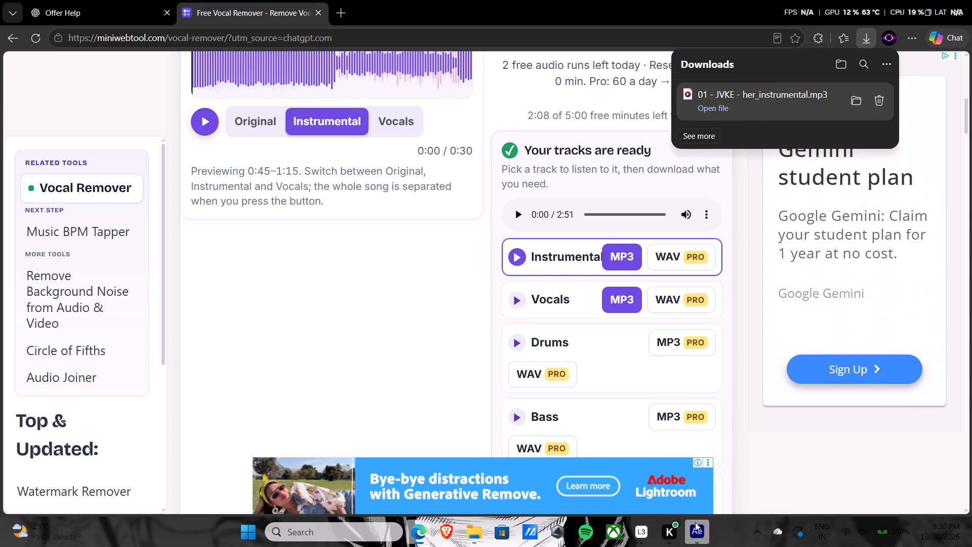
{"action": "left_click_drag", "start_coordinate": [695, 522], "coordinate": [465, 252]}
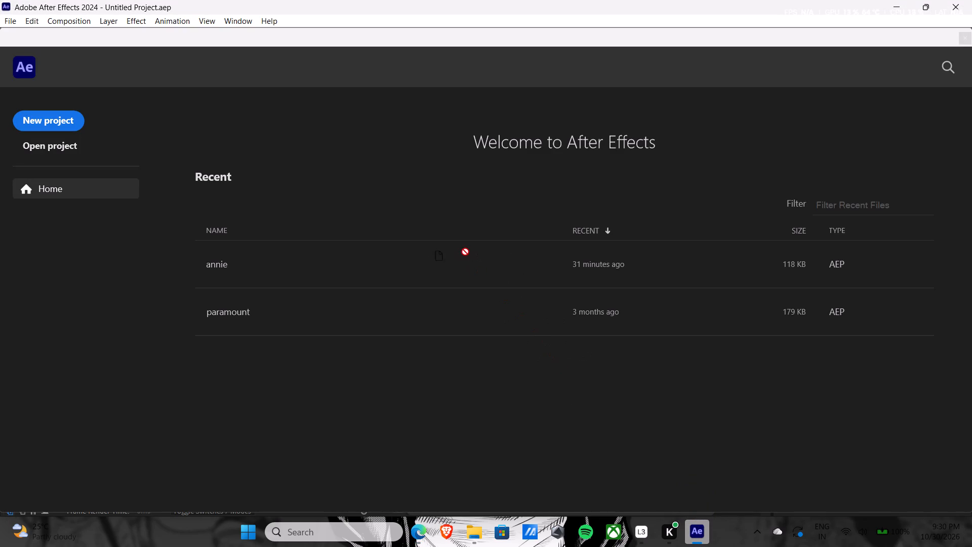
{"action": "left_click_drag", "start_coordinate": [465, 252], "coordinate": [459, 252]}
Open the recent project annie in After Effects.
{"action": "left_click", "coordinate": [361, 259]}
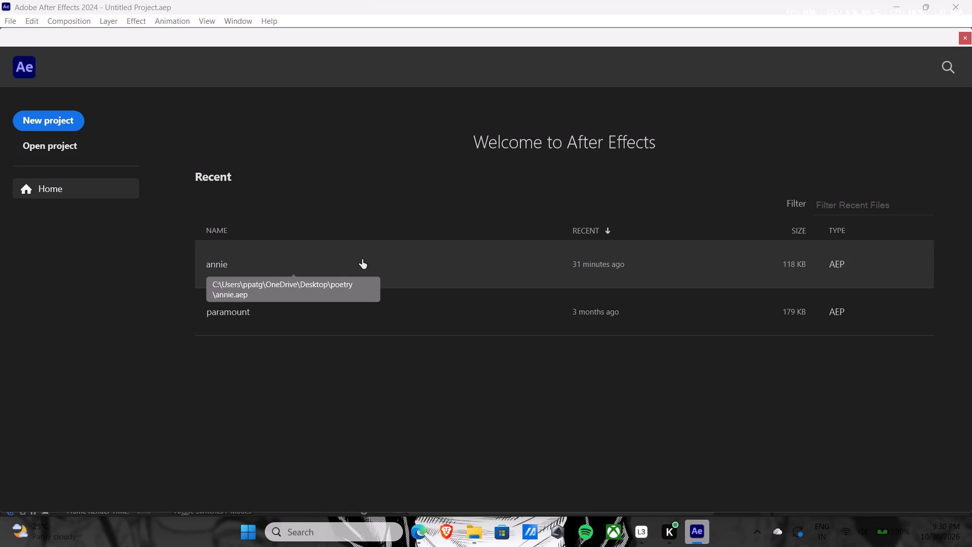
{"action": "left_click", "coordinate": [597, 264]}
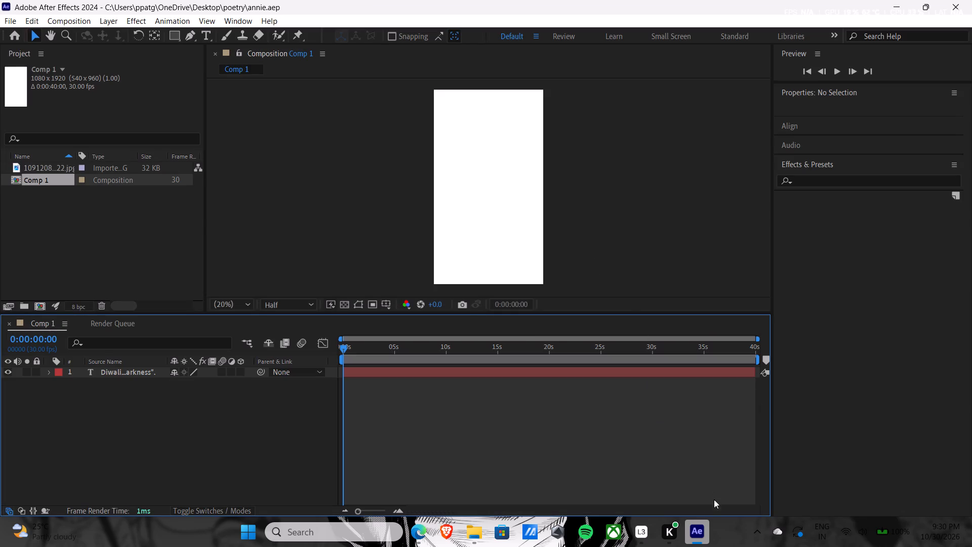
Bring 01 - JVKE - her_instrumental.mp3 from Edge's downloads into the Comp 1 timeline in After Effects, starting at 0 s above the text layer.
{"action": "left_click", "coordinate": [464, 530]}
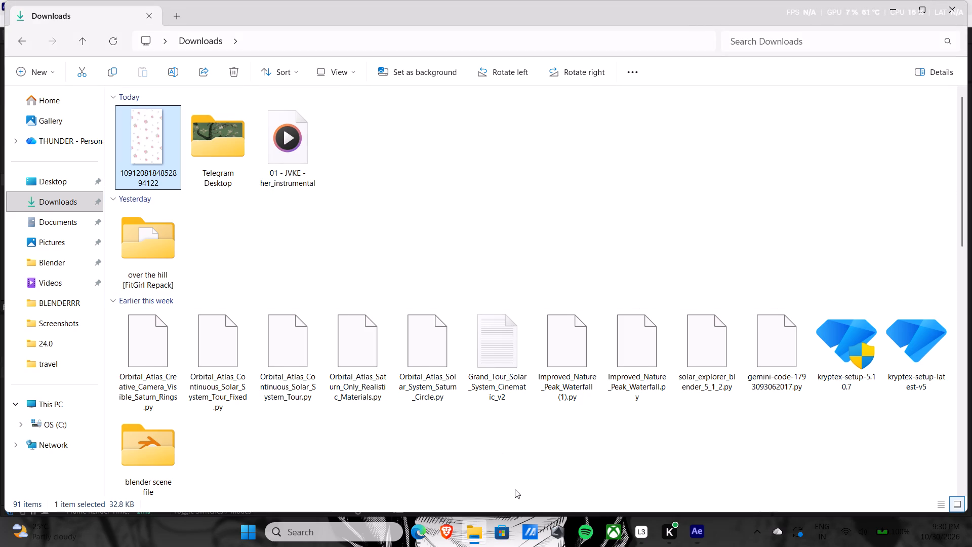
{"action": "left_click", "coordinate": [420, 533]}
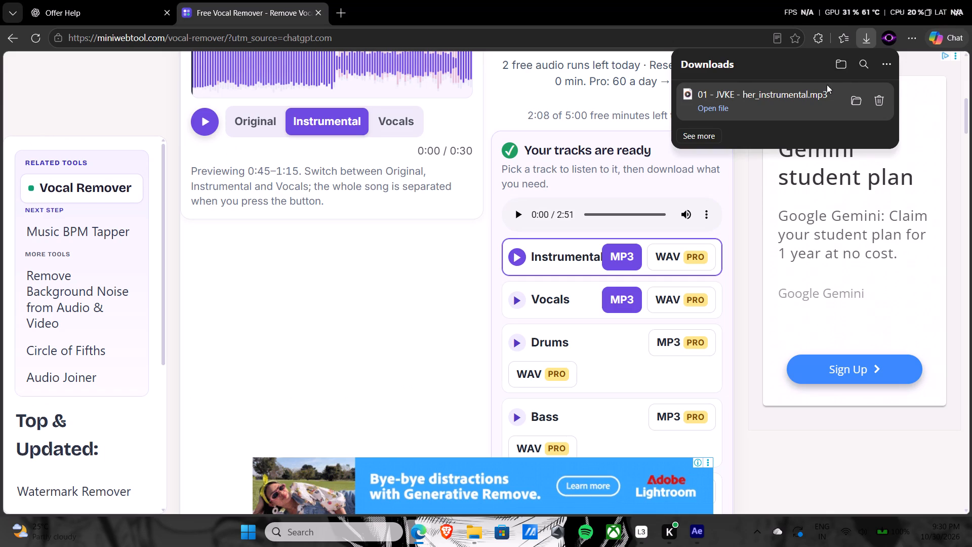
{"action": "left_click_drag", "start_coordinate": [788, 93], "coordinate": [679, 546]}
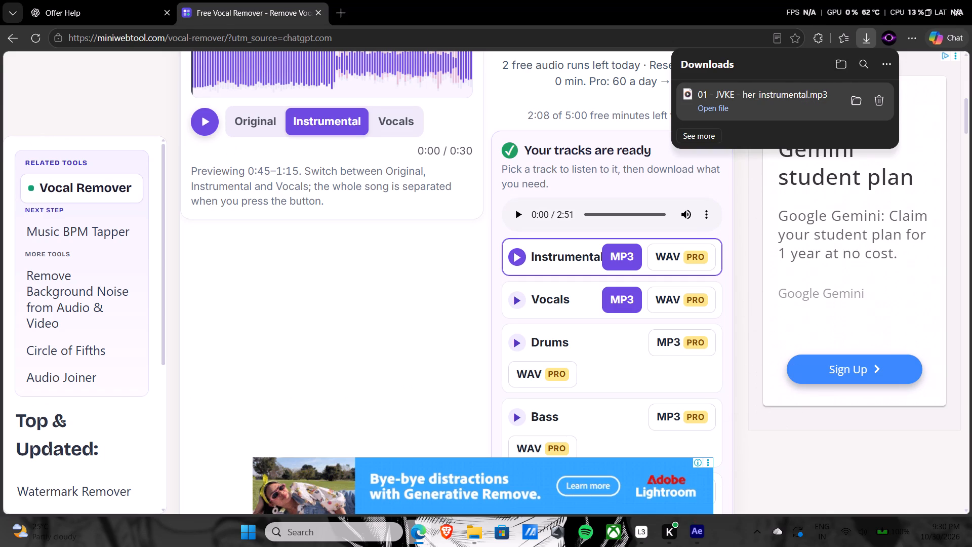
{"action": "left_click_drag", "start_coordinate": [679, 546], "coordinate": [384, 382]}
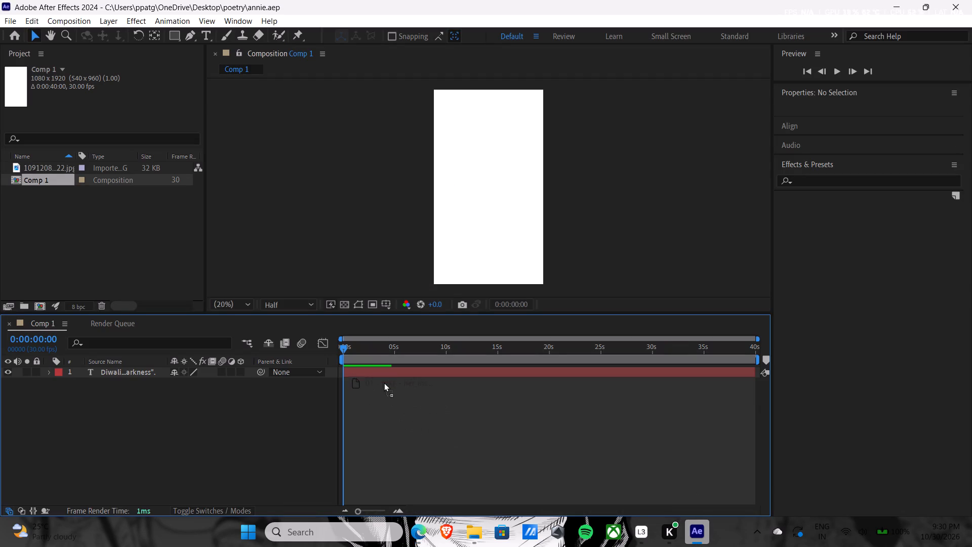
{"action": "left_click_drag", "start_coordinate": [384, 382], "coordinate": [384, 384]}
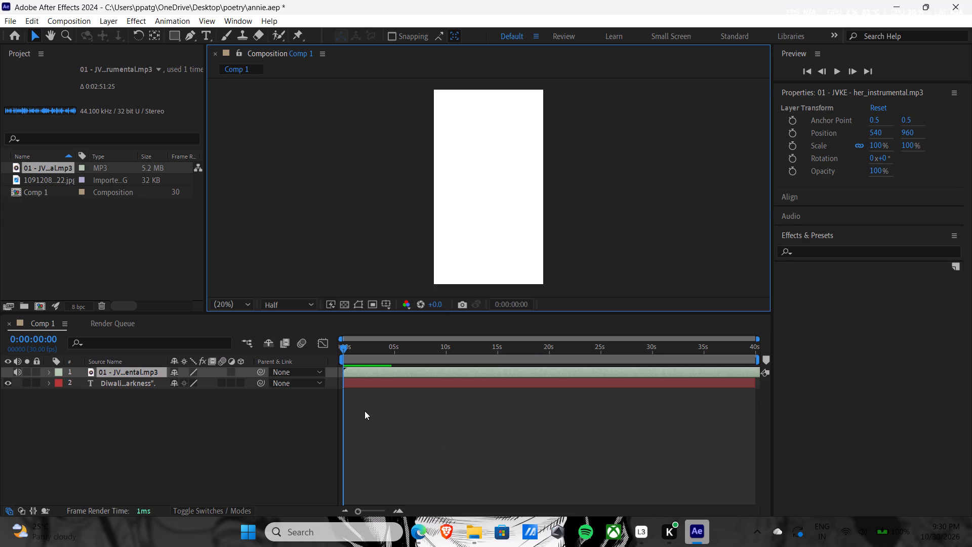
Turn on Bluetooth and connect the WH-CH520 headphones.
{"action": "left_click", "coordinate": [924, 531]}
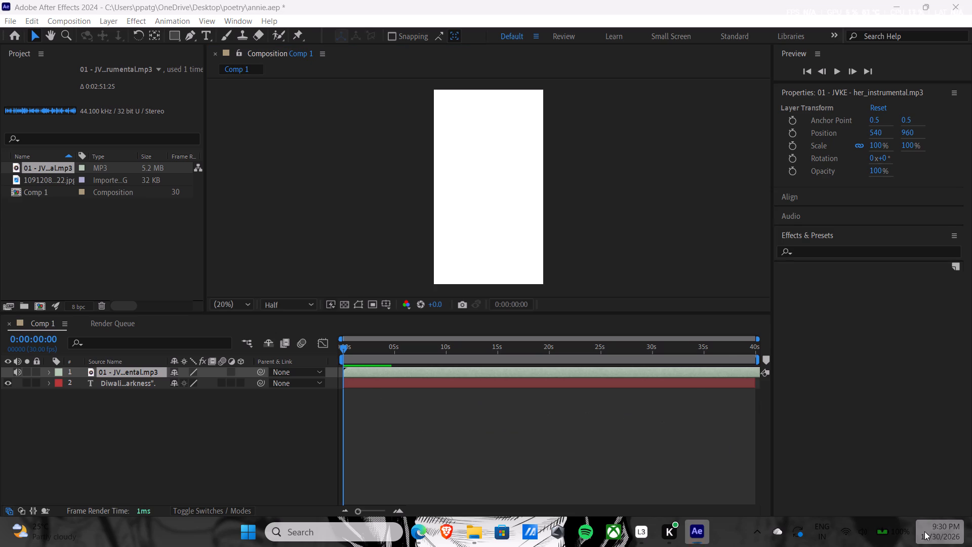
{"action": "left_click", "coordinate": [893, 536]}
{"action": "left_click", "coordinate": [842, 295]}
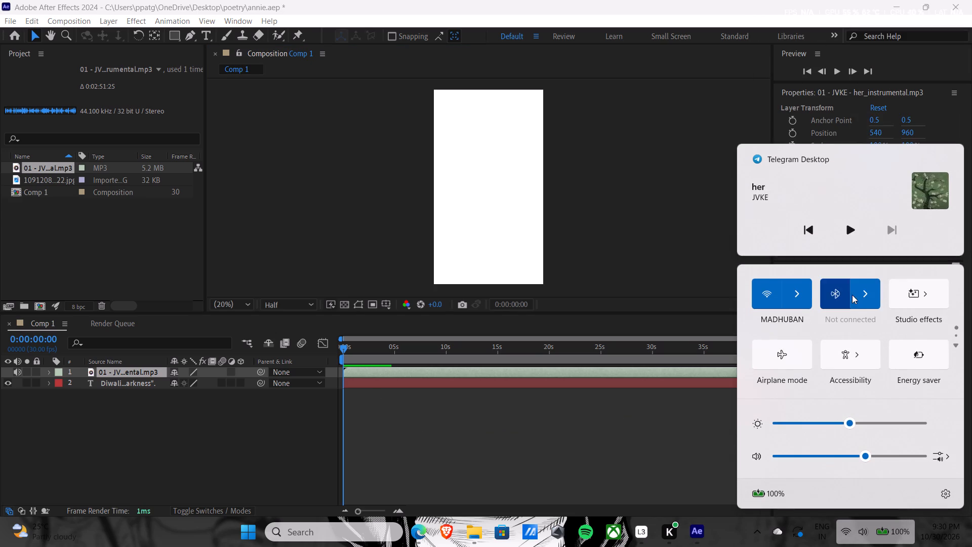
{"action": "left_click", "coordinate": [857, 295]}
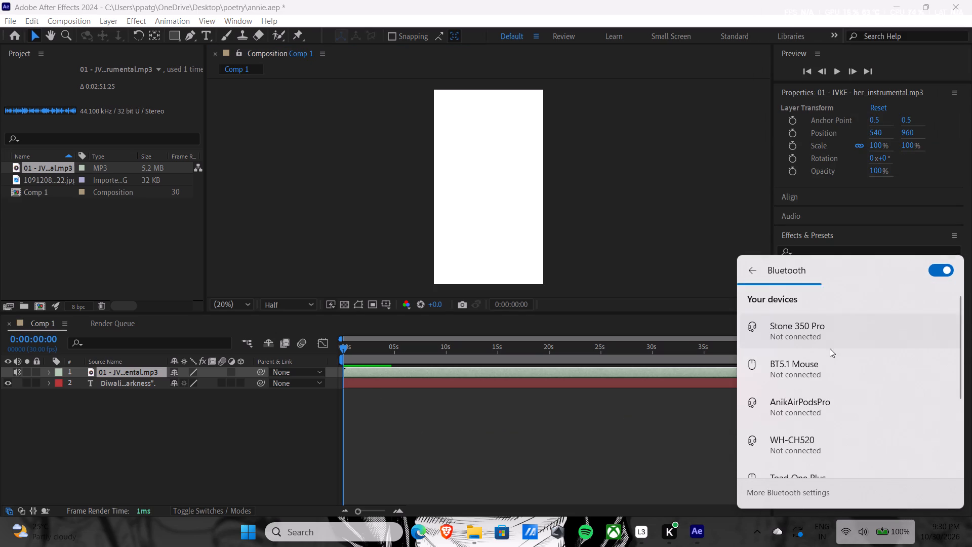
{"action": "left_click", "coordinate": [822, 446]}
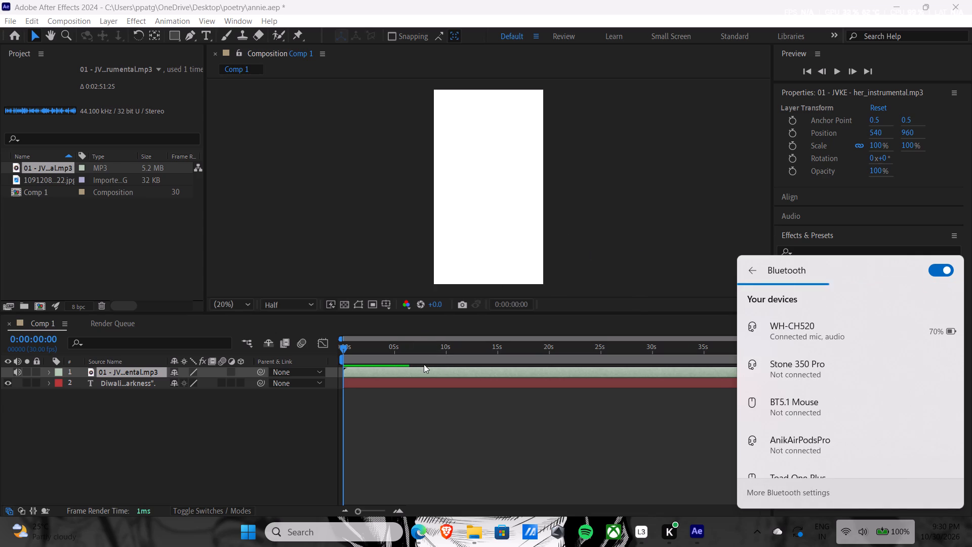
Play Comp 1 through to its end to review the text animation with the instrumental, then stop playback.
{"action": "key", "text": "space"}
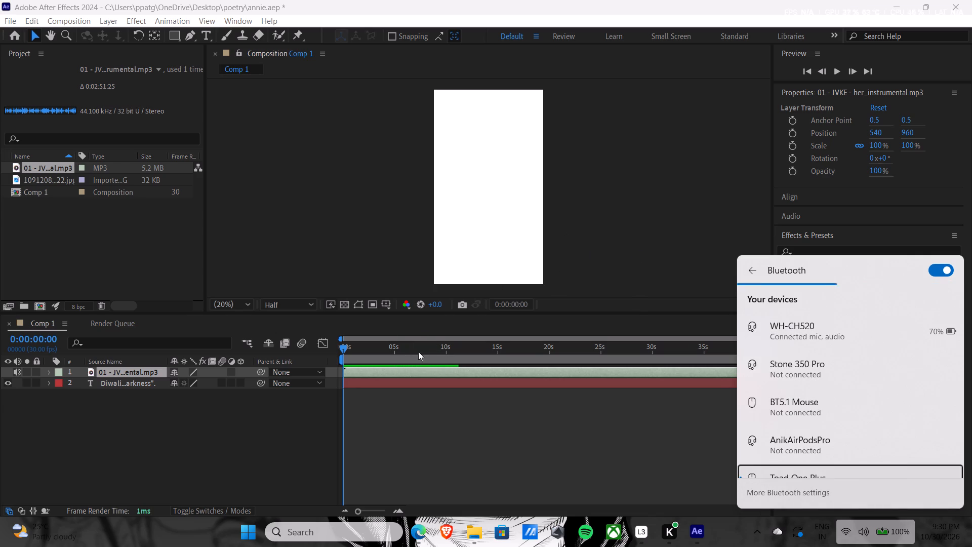
{"action": "left_click", "coordinate": [504, 409]}
{"action": "key", "text": "space"}
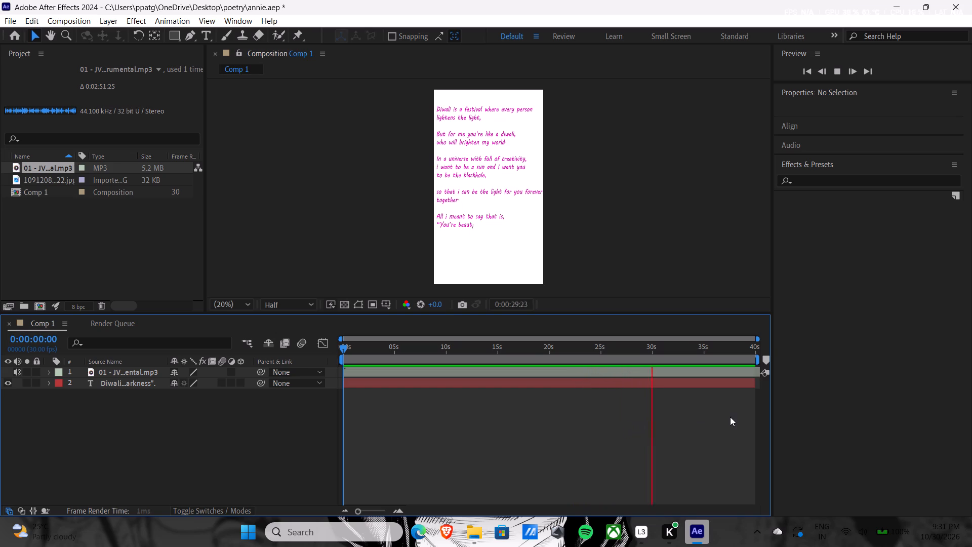
{"action": "scroll", "coordinate": [726, 414], "scroll_direction": "up", "scroll_amount": 1}
{"action": "scroll", "coordinate": [726, 414], "scroll_direction": "down", "scroll_amount": 5}
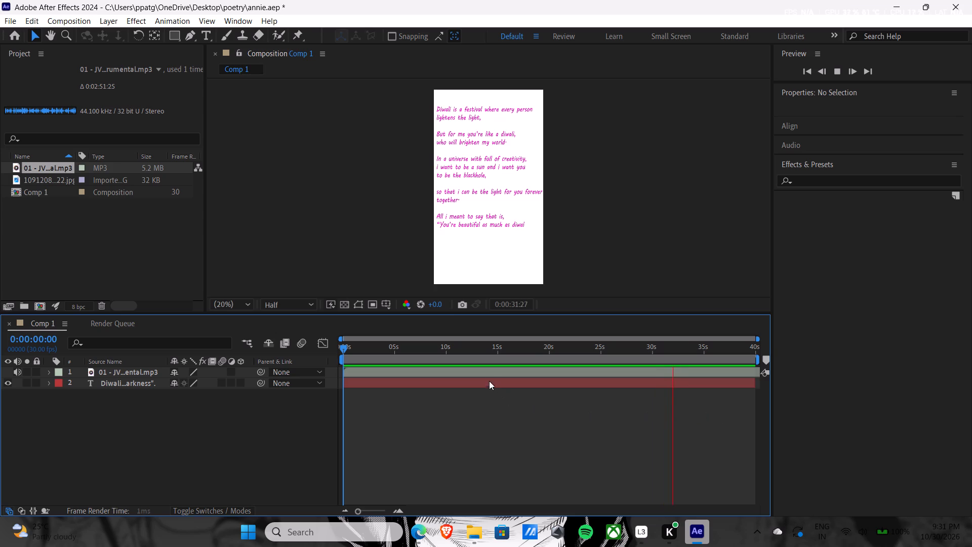
{"action": "scroll", "coordinate": [489, 373], "scroll_direction": "down", "scroll_amount": 6}
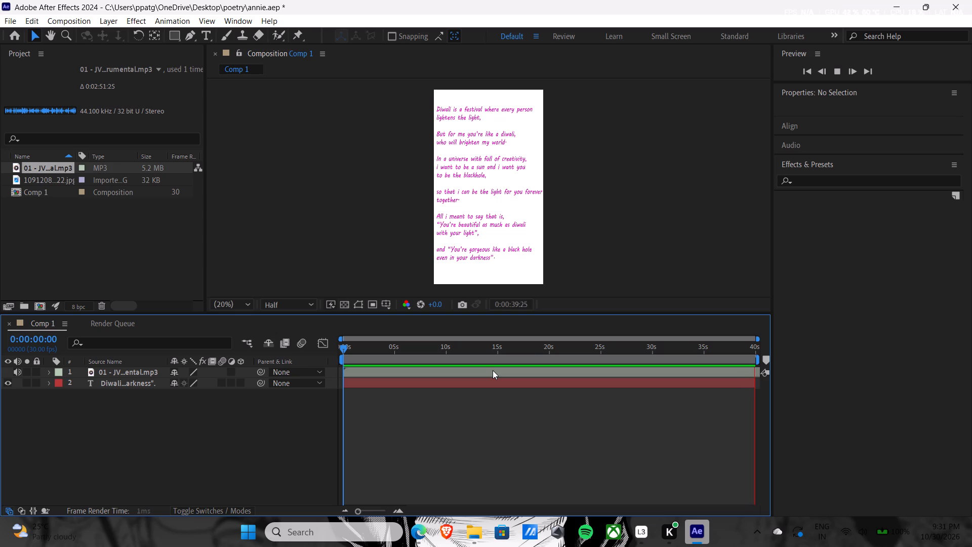
{"action": "key", "text": "space"}
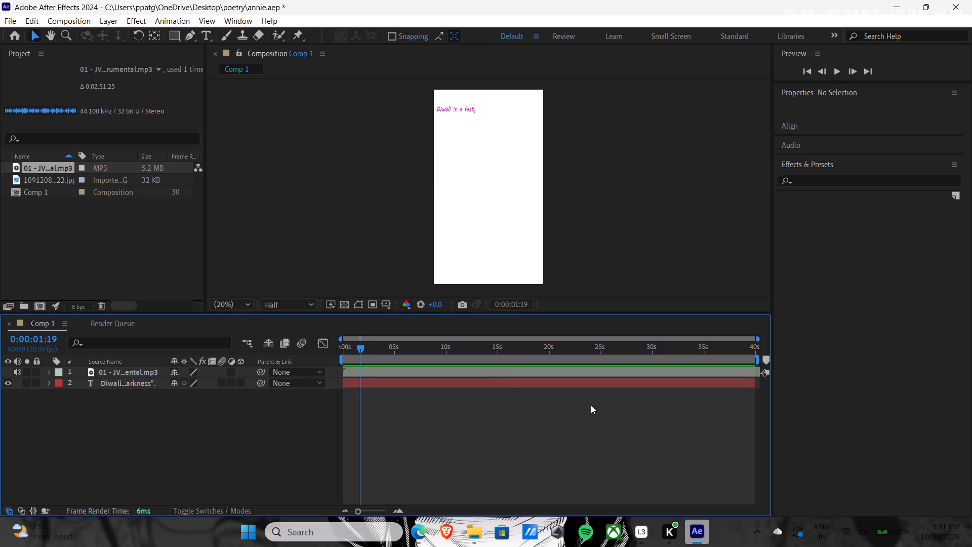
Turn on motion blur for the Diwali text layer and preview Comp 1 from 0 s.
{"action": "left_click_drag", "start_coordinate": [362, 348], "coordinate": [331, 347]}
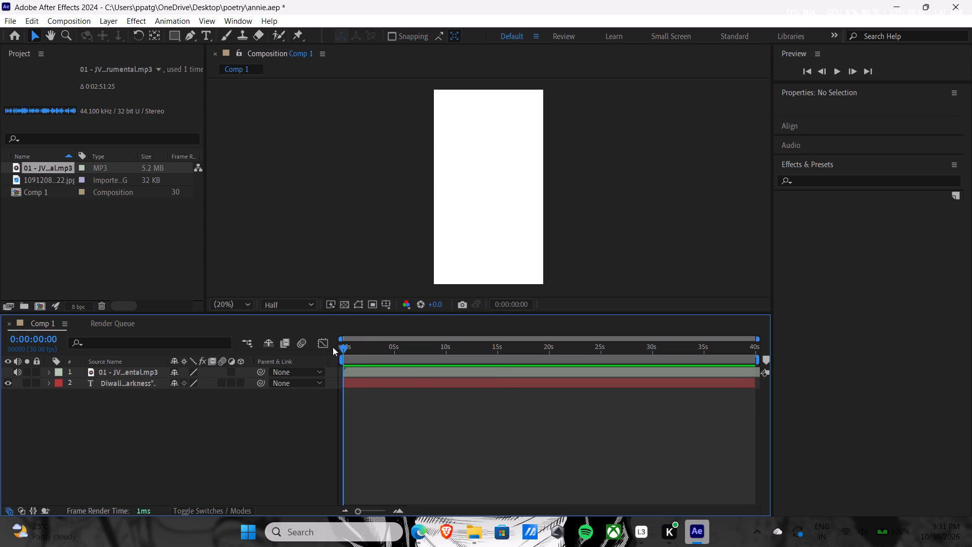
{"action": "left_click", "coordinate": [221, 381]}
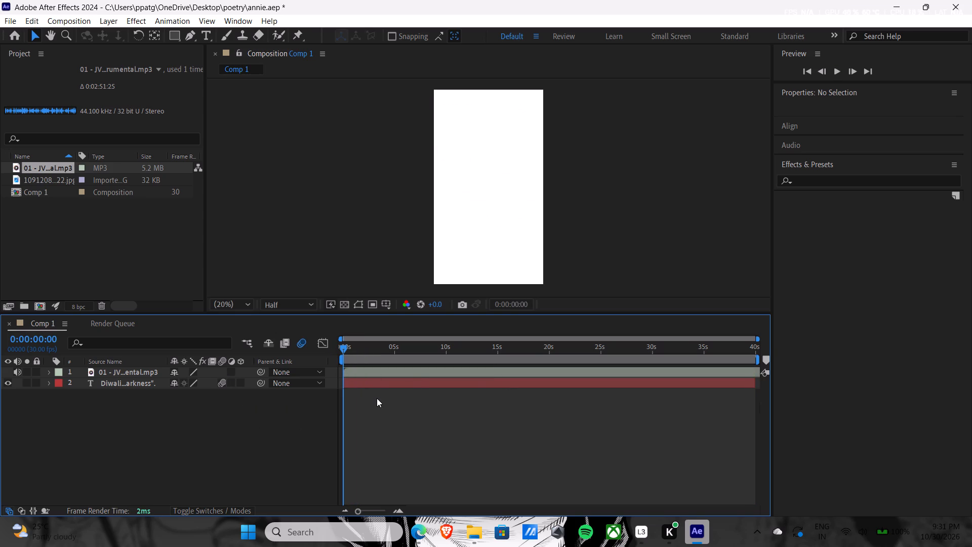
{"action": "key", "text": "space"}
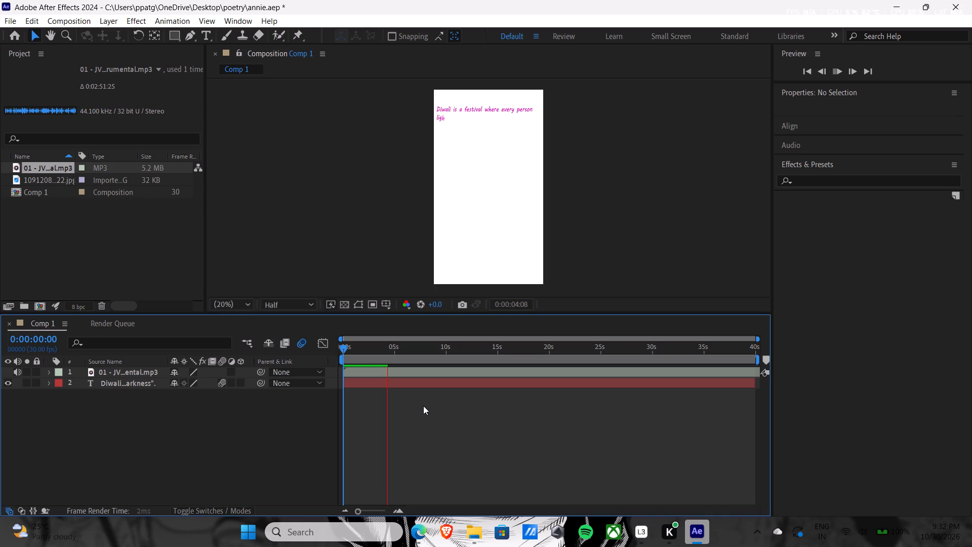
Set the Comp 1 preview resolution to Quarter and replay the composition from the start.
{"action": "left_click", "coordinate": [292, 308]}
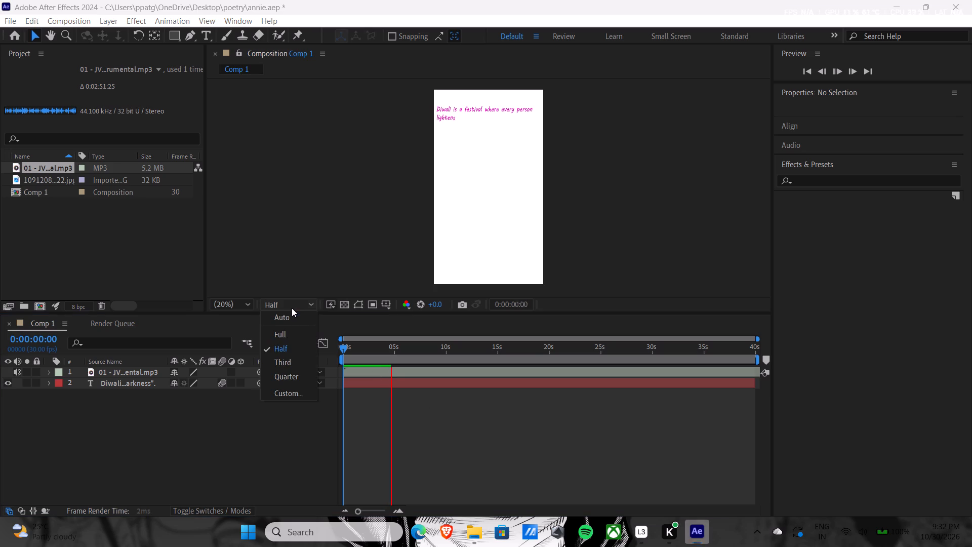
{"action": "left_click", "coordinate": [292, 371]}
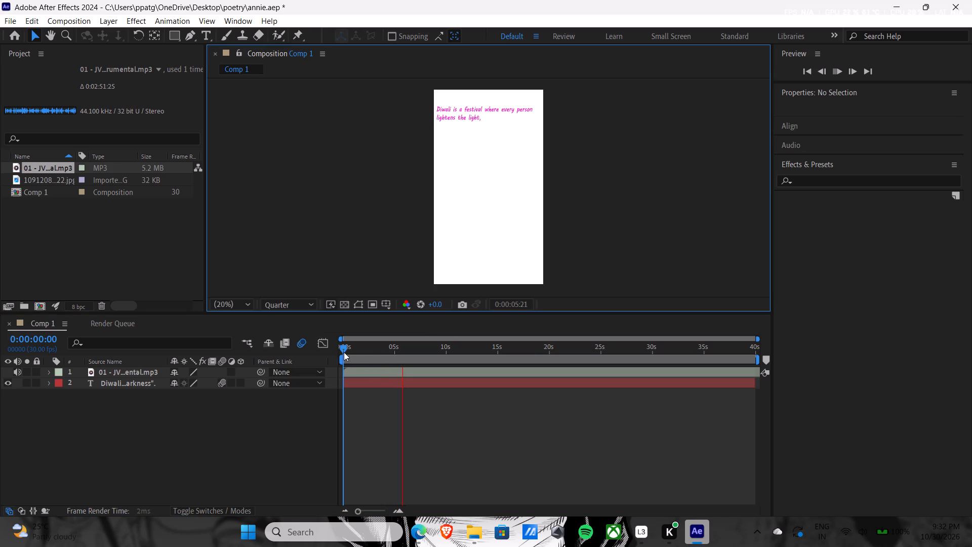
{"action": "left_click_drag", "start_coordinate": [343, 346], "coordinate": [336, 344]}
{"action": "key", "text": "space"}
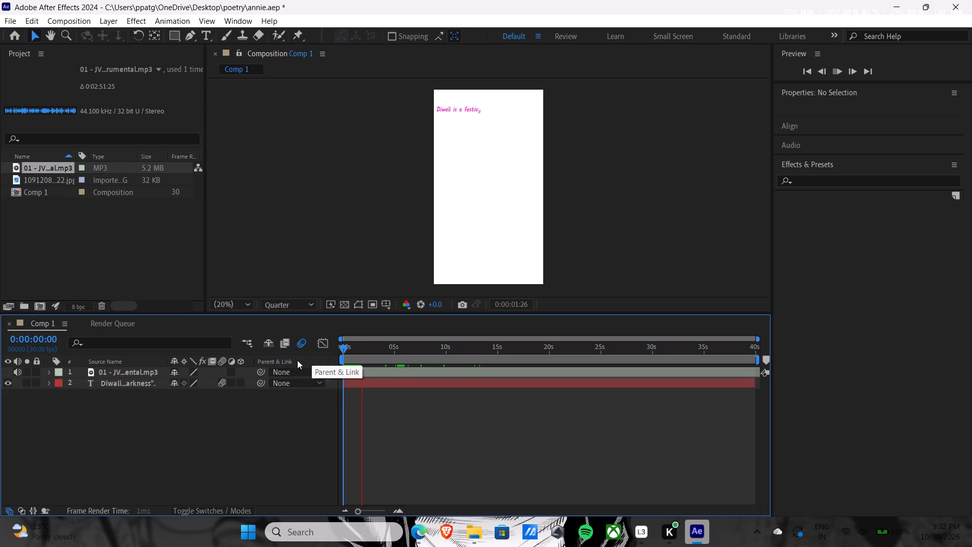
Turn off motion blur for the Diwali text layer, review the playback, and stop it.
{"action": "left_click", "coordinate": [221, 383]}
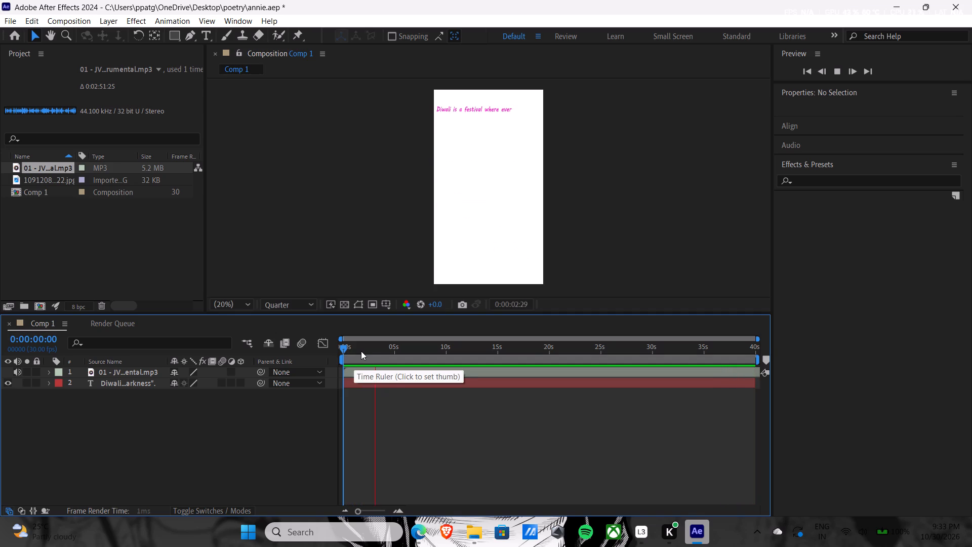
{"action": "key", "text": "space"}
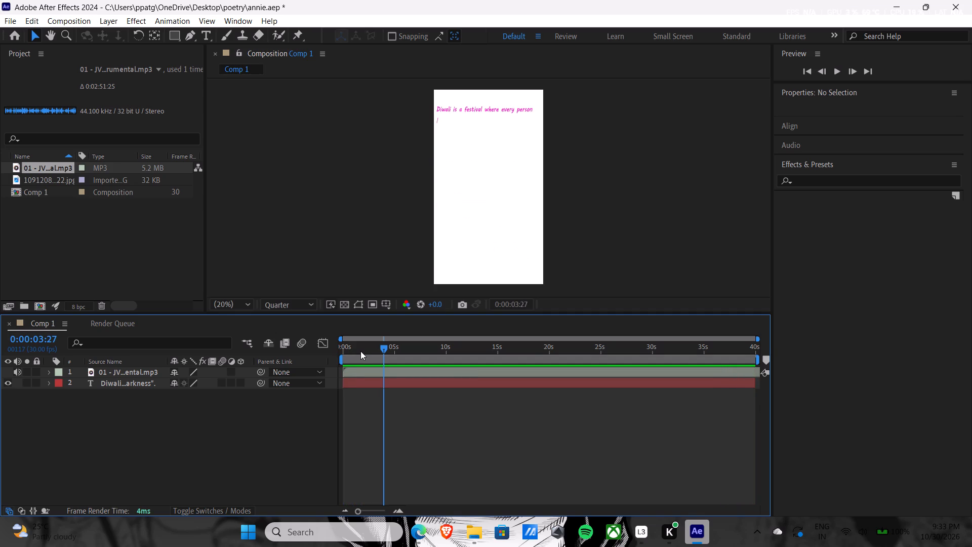
Set the Comp 1 preview resolution to Full, replay the opening lines from 0 s, and stop playback.
{"action": "left_click_drag", "start_coordinate": [387, 349], "coordinate": [335, 346]}
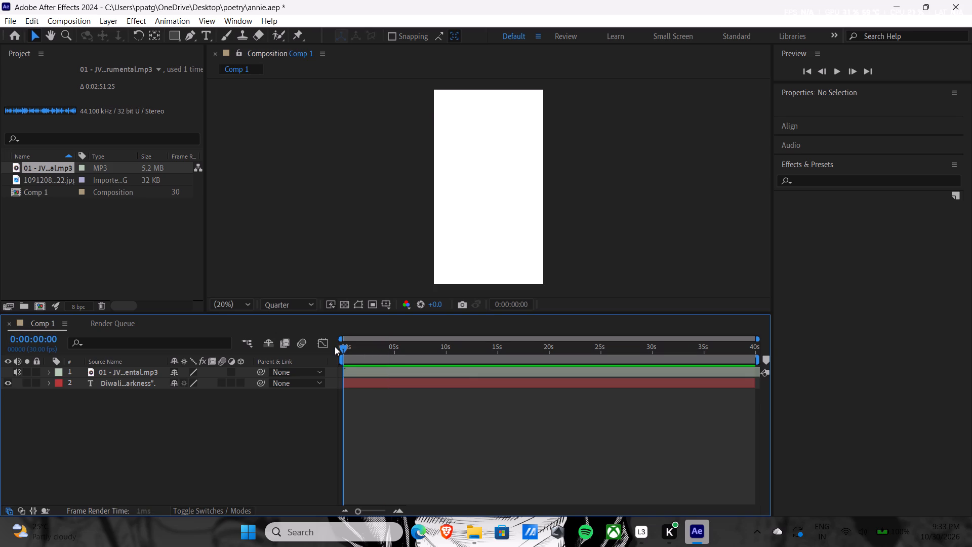
{"action": "left_click_drag", "start_coordinate": [335, 346], "coordinate": [334, 346]}
{"action": "left_click", "coordinate": [290, 299]}
{"action": "left_click", "coordinate": [291, 333]}
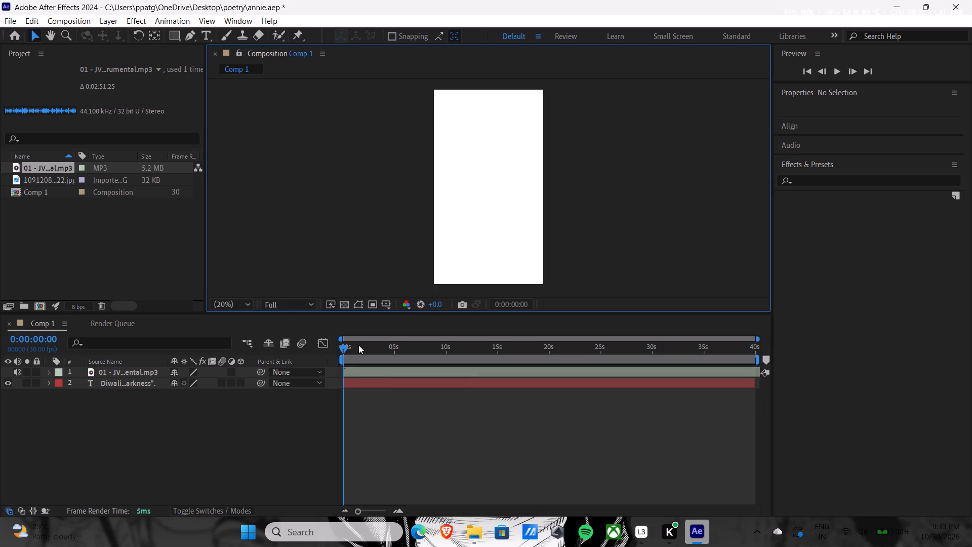
{"action": "key", "text": "space"}
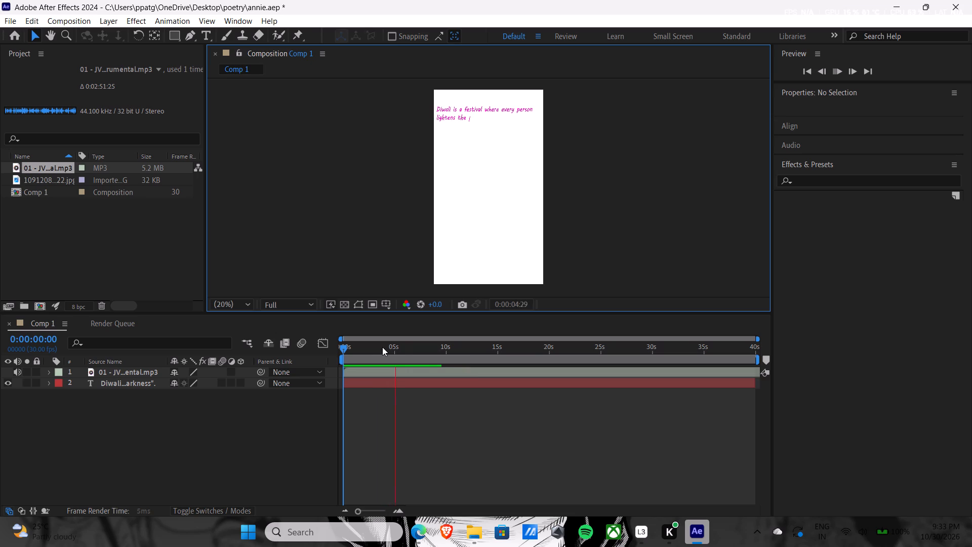
{"action": "key", "text": "space"}
At the end of Comp 1, select the whole poem with the Type tool and examine its font style and paragraph options.
{"action": "left_click", "coordinate": [132, 381]}
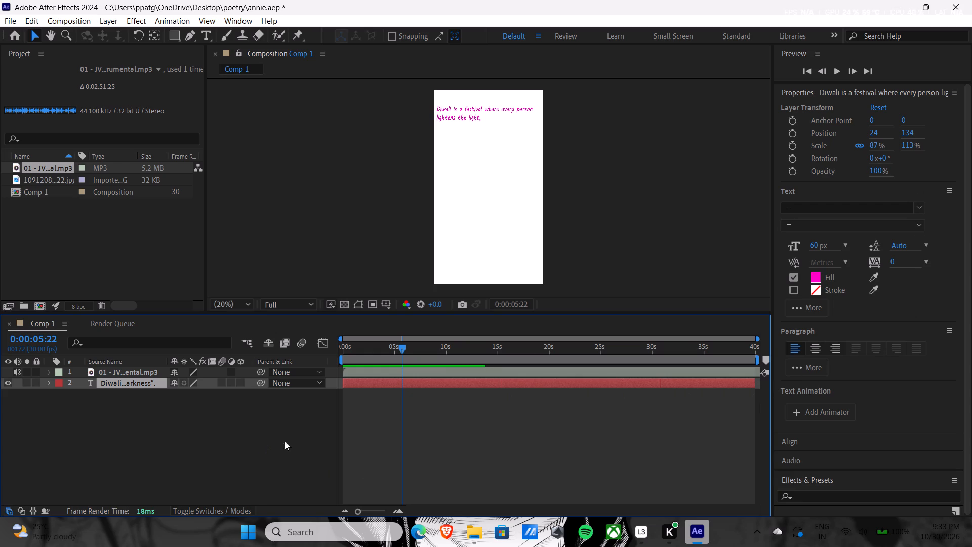
{"action": "left_click_drag", "start_coordinate": [400, 345], "coordinate": [775, 336]}
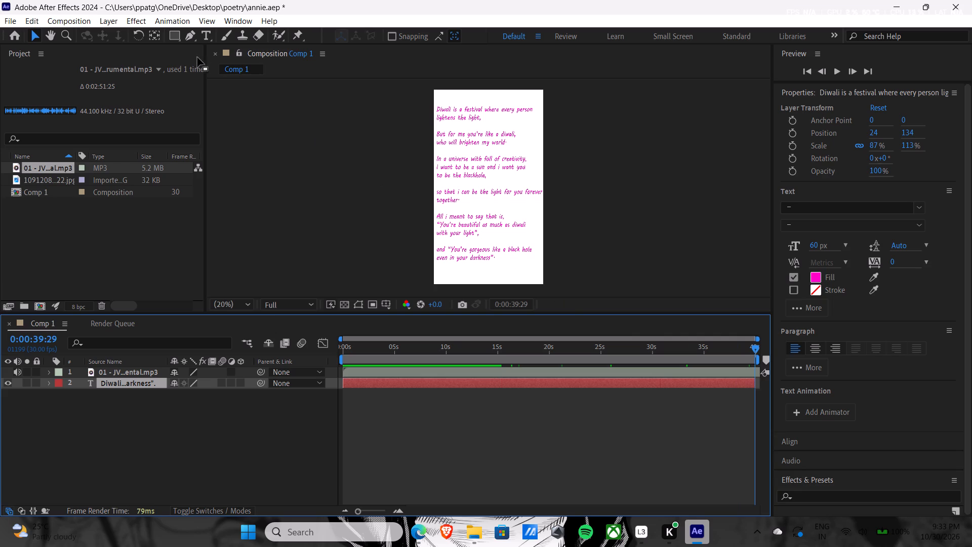
{"action": "left_click", "coordinate": [212, 34]}
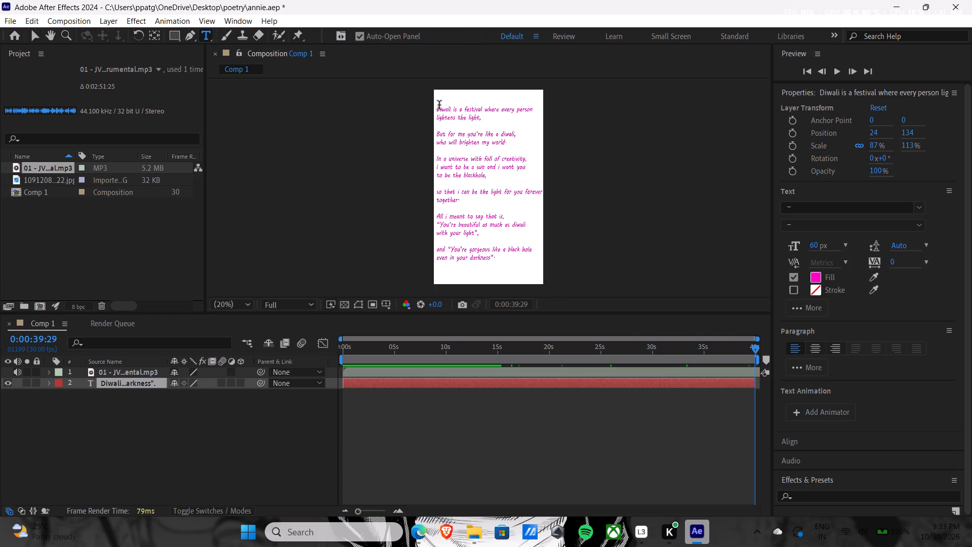
{"action": "left_click", "coordinate": [437, 108]}
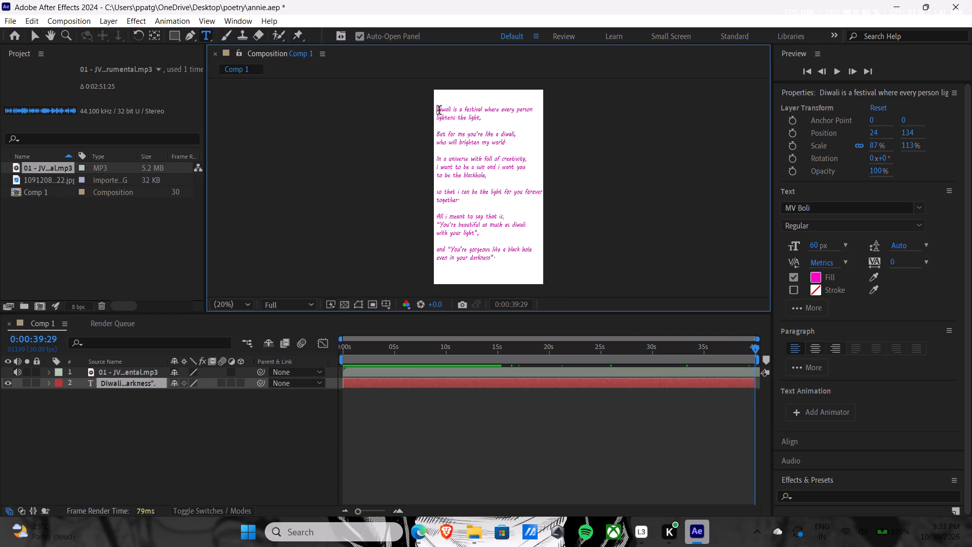
{"action": "left_click_drag", "start_coordinate": [437, 109], "coordinate": [498, 261]}
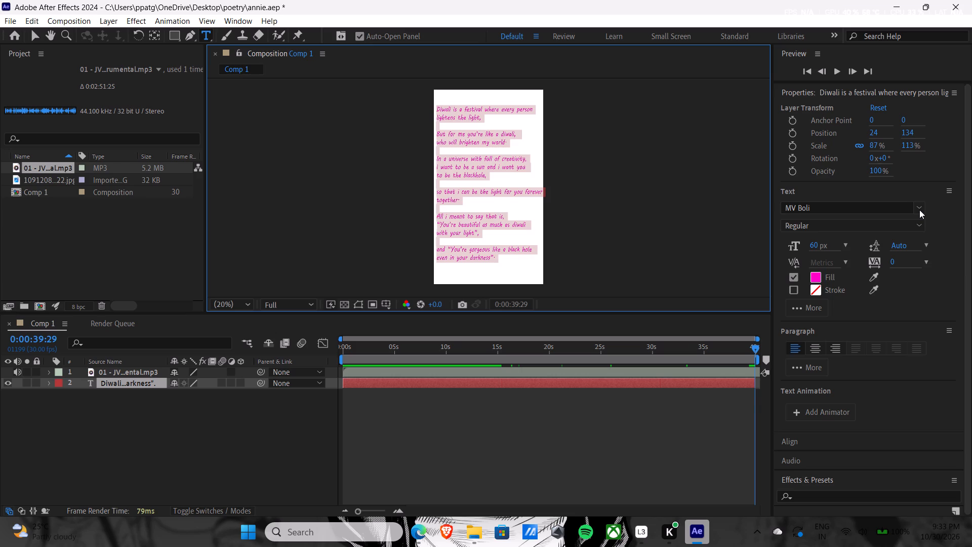
{"action": "left_click", "coordinate": [919, 227]}
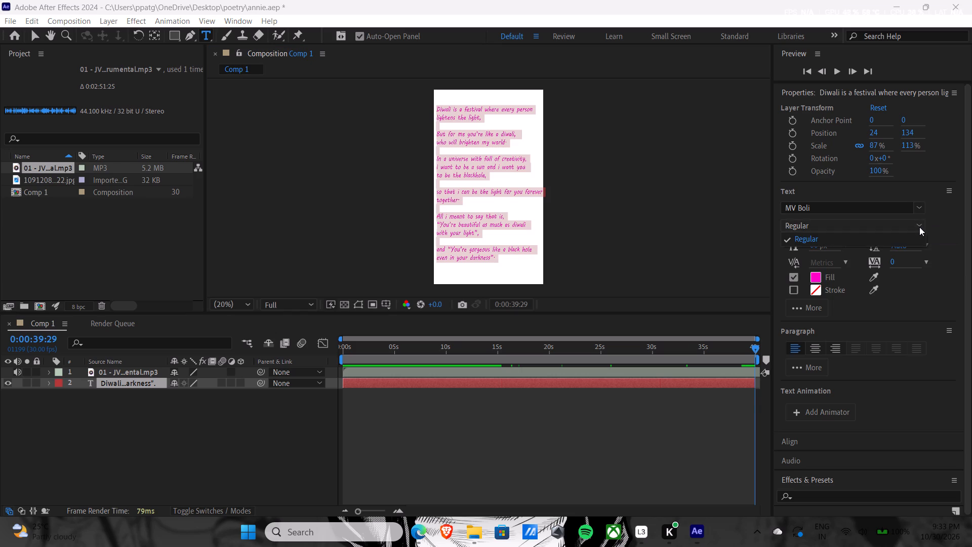
{"action": "left_click", "coordinate": [919, 227]}
{"action": "scroll", "coordinate": [895, 299], "scroll_direction": "down", "scroll_amount": 2}
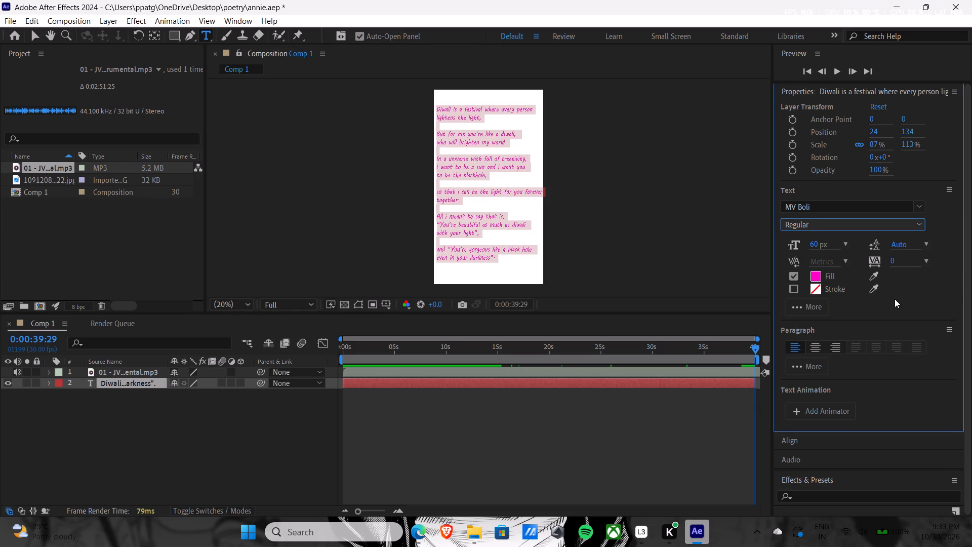
{"action": "scroll", "coordinate": [895, 299], "scroll_direction": "down", "scroll_amount": 2}
{"action": "left_click", "coordinate": [817, 366]}
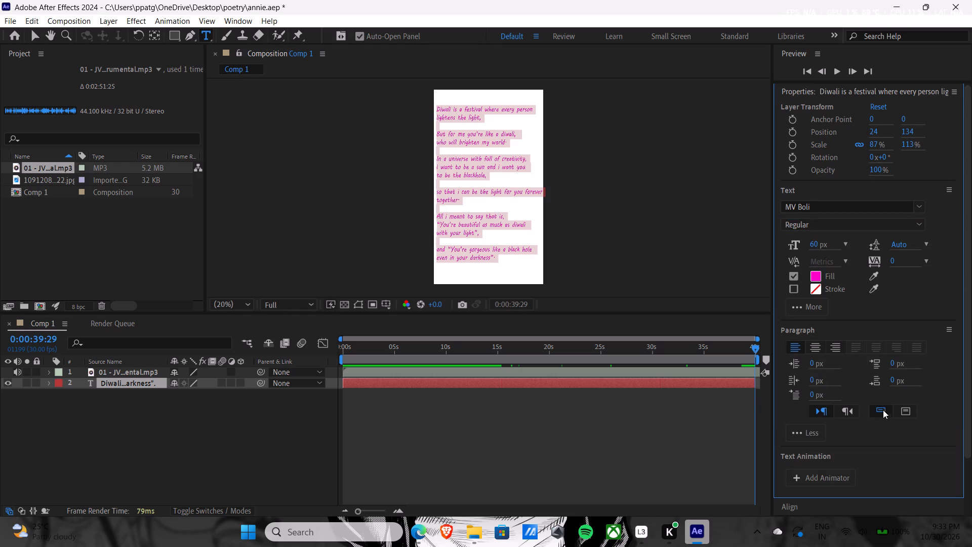
{"action": "scroll", "coordinate": [851, 430], "scroll_direction": "down", "scroll_amount": 2}
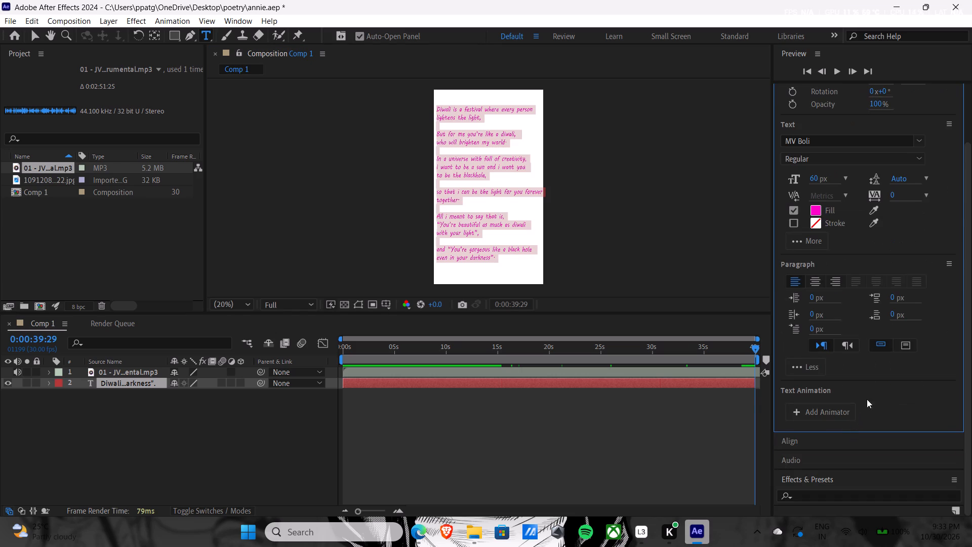
{"action": "scroll", "coordinate": [880, 370], "scroll_direction": "down", "scroll_amount": 2}
Look through the alignment, audio level, and effects and presets options available for the selected poem text.
{"action": "left_click", "coordinate": [830, 444]}
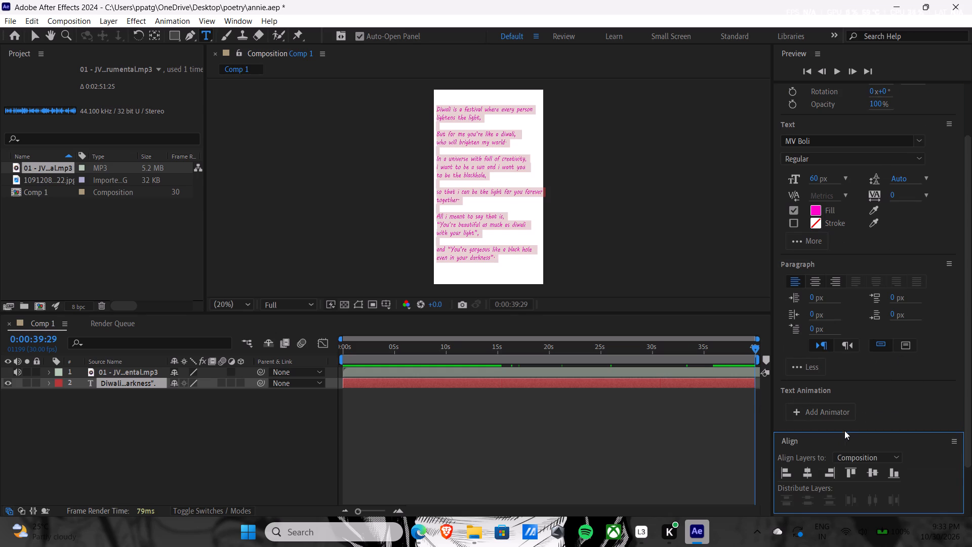
{"action": "scroll", "coordinate": [847, 423], "scroll_direction": "down", "scroll_amount": 7}
{"action": "left_click", "coordinate": [824, 466]}
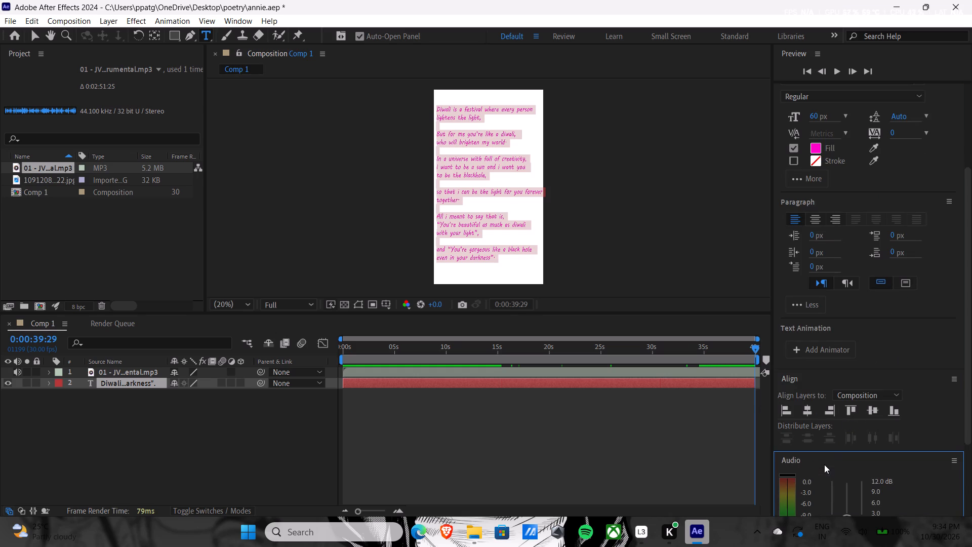
{"action": "scroll", "coordinate": [825, 461], "scroll_direction": "down", "scroll_amount": 9}
{"action": "left_click", "coordinate": [825, 485]}
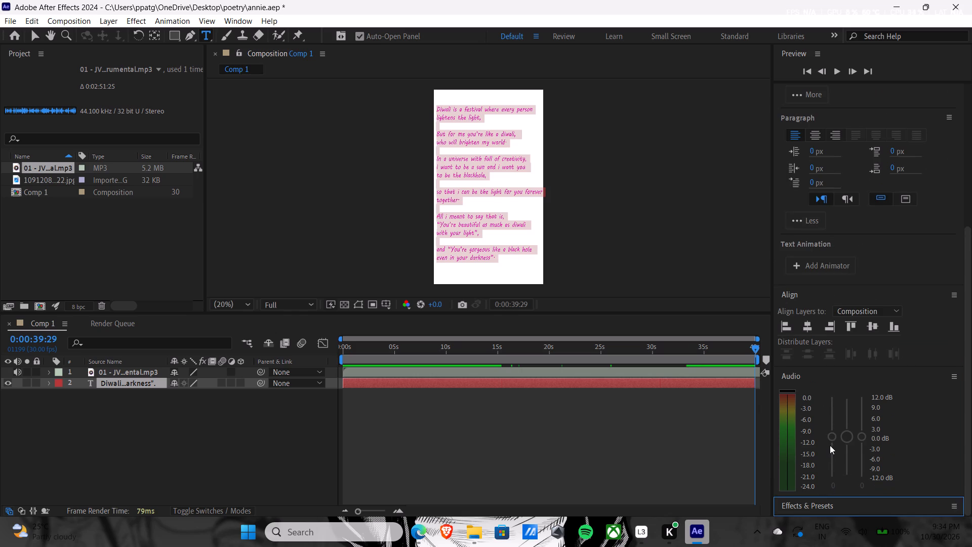
{"action": "scroll", "coordinate": [830, 442], "scroll_direction": "down", "scroll_amount": 5}
{"action": "left_click", "coordinate": [798, 375]}
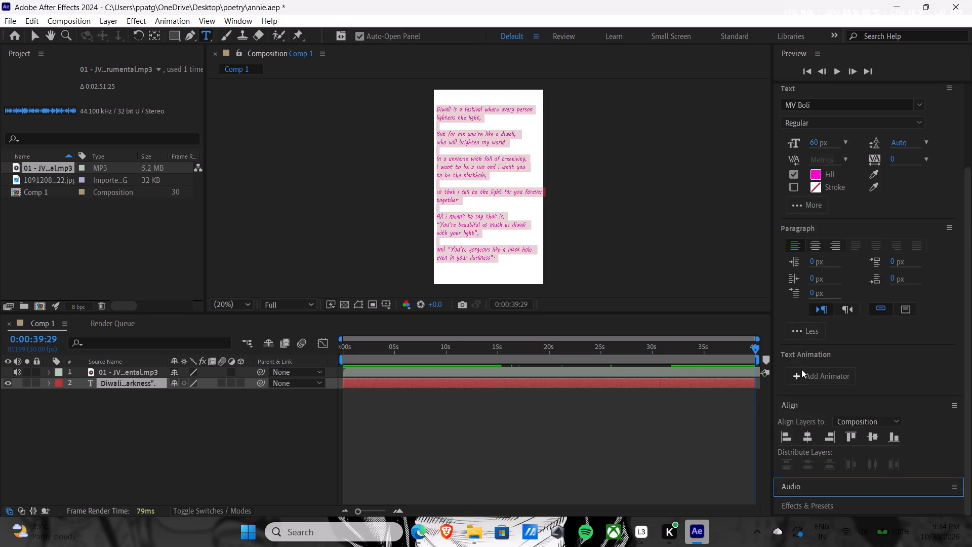
{"action": "left_click", "coordinate": [799, 404]}
{"action": "left_click", "coordinate": [809, 285]}
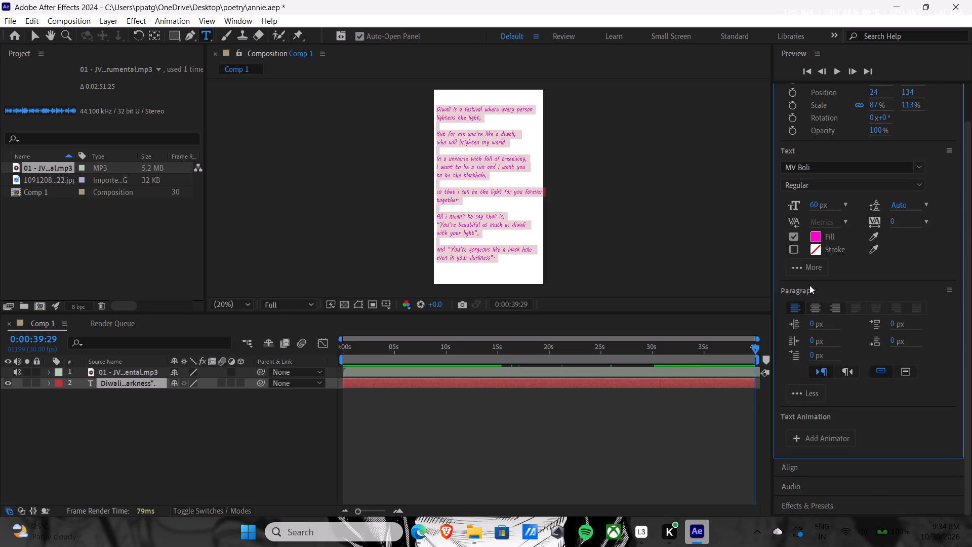
{"action": "left_click", "coordinate": [809, 288]}
{"action": "scroll", "coordinate": [808, 399], "scroll_direction": "down", "scroll_amount": 6}
{"action": "left_click", "coordinate": [816, 501]}
{"action": "scroll", "coordinate": [844, 419], "scroll_direction": "down", "scroll_amount": 5}
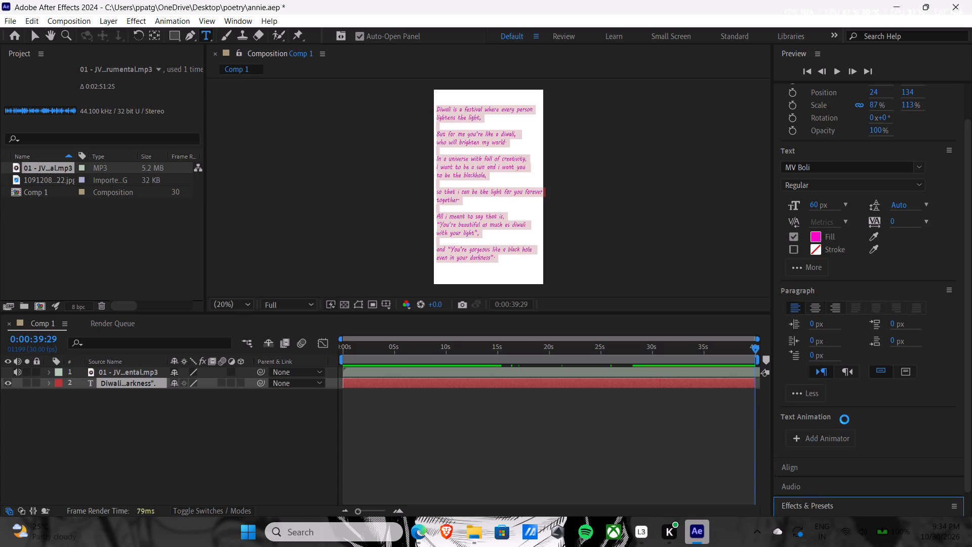
{"action": "scroll", "coordinate": [847, 405], "scroll_direction": "down", "scroll_amount": 8}
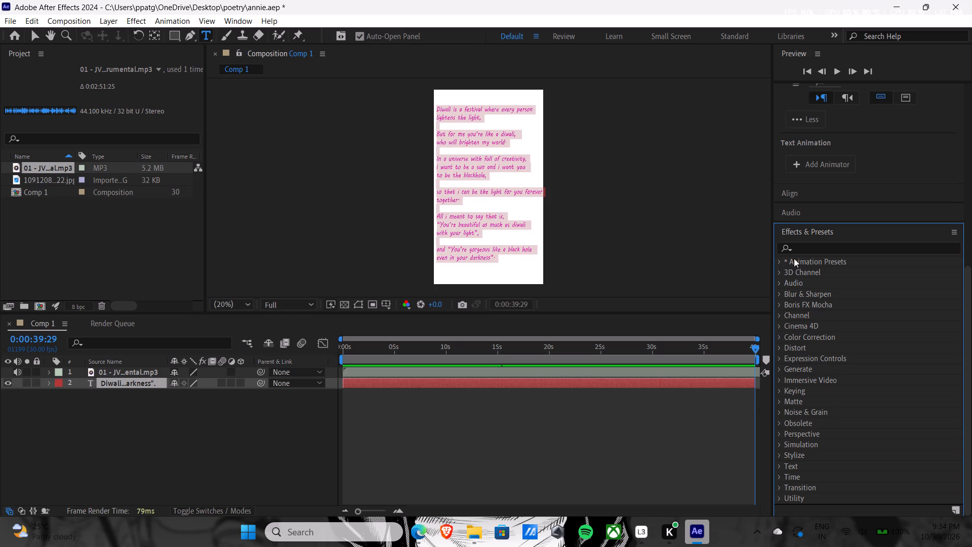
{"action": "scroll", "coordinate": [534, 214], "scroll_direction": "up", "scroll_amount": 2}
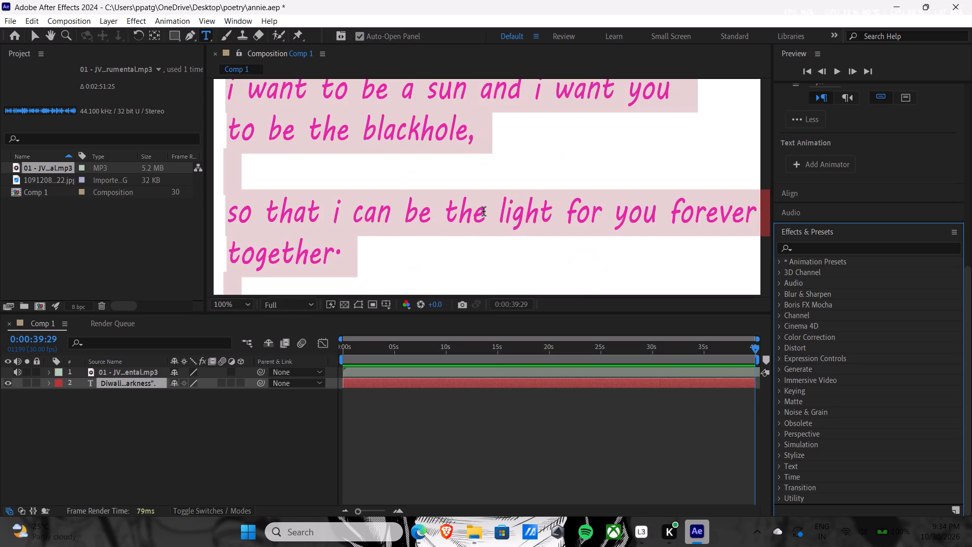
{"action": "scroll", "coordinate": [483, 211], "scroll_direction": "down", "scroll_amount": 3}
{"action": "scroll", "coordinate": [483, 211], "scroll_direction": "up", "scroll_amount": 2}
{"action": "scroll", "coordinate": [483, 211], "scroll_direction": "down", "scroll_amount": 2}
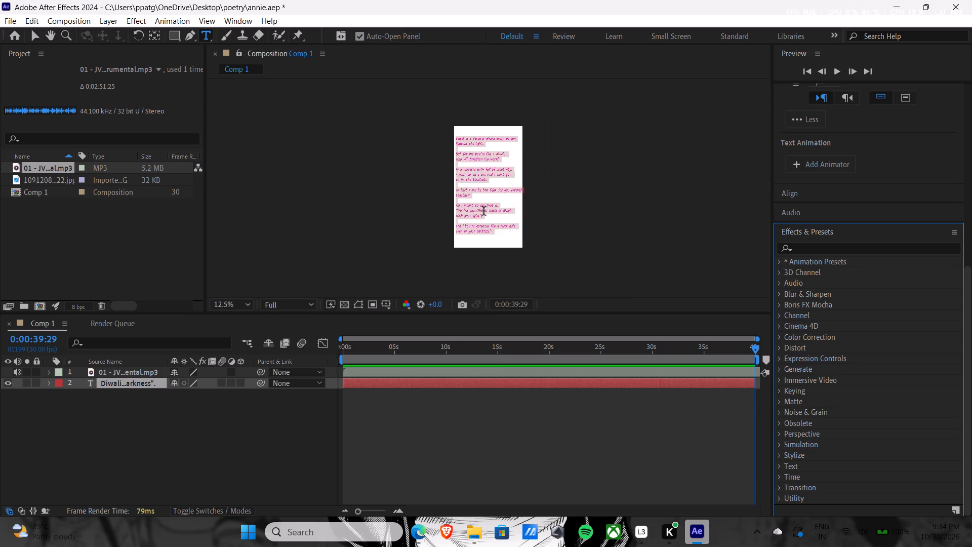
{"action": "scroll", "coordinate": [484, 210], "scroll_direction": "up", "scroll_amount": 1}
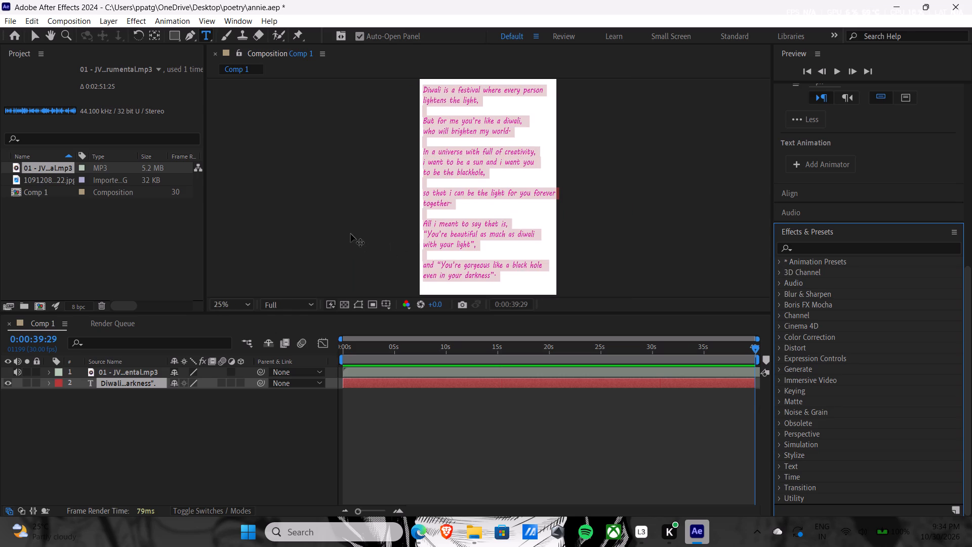
Save the annie project.
{"action": "key", "text": "ctrl+s"}
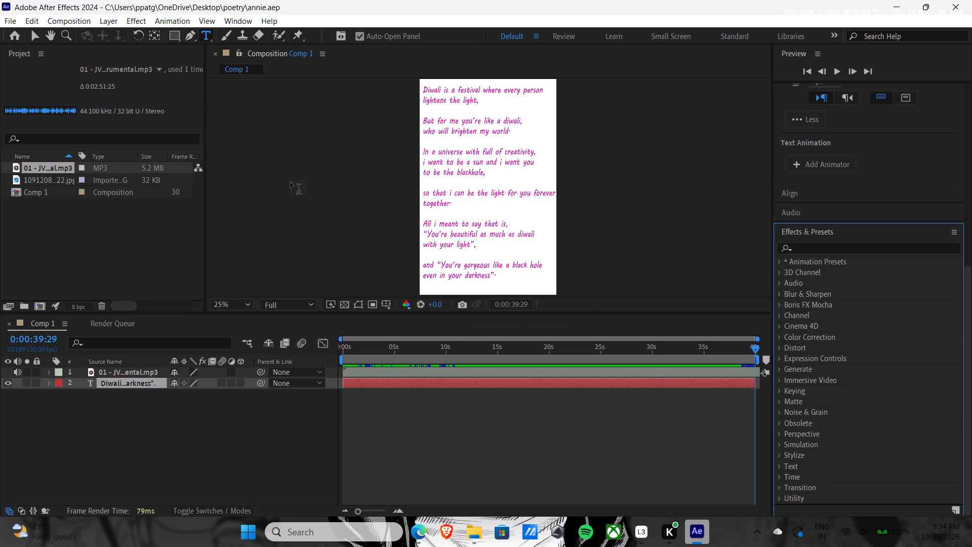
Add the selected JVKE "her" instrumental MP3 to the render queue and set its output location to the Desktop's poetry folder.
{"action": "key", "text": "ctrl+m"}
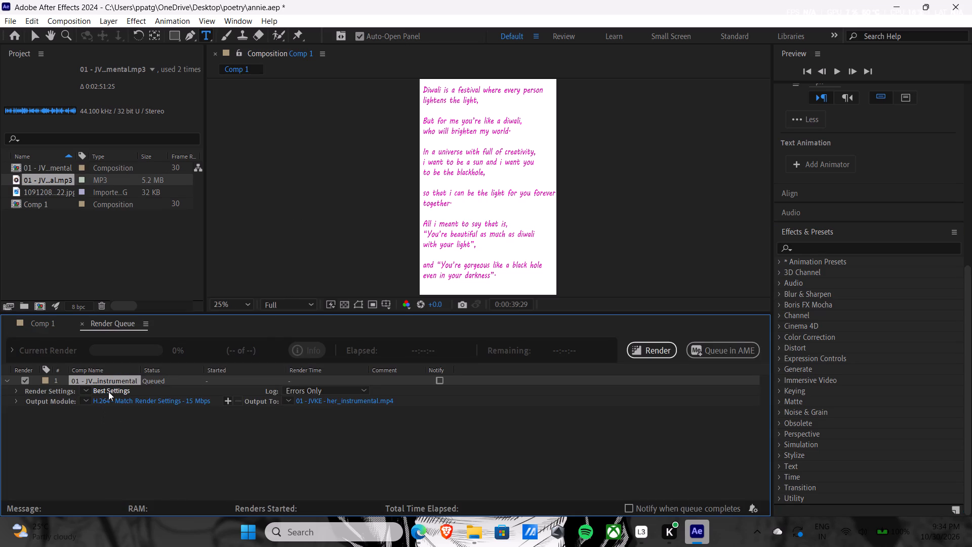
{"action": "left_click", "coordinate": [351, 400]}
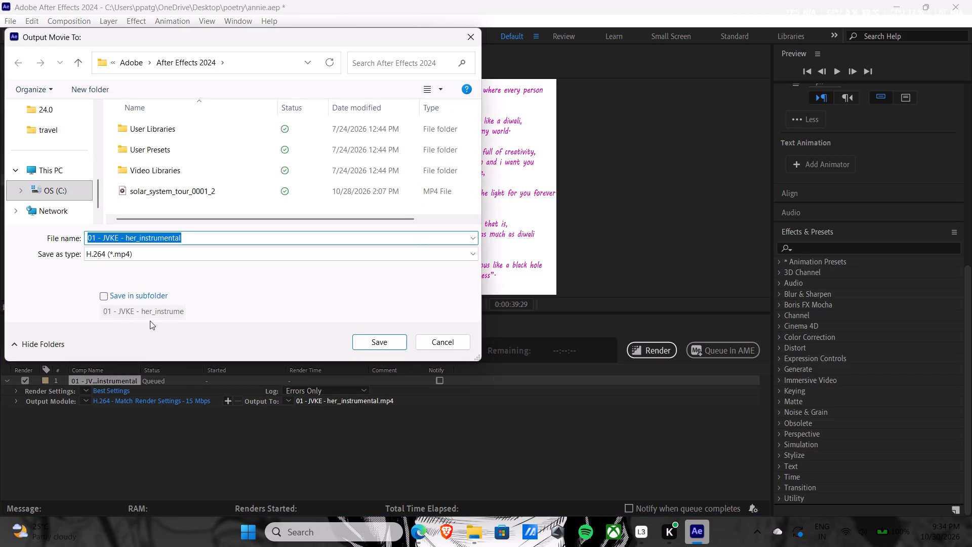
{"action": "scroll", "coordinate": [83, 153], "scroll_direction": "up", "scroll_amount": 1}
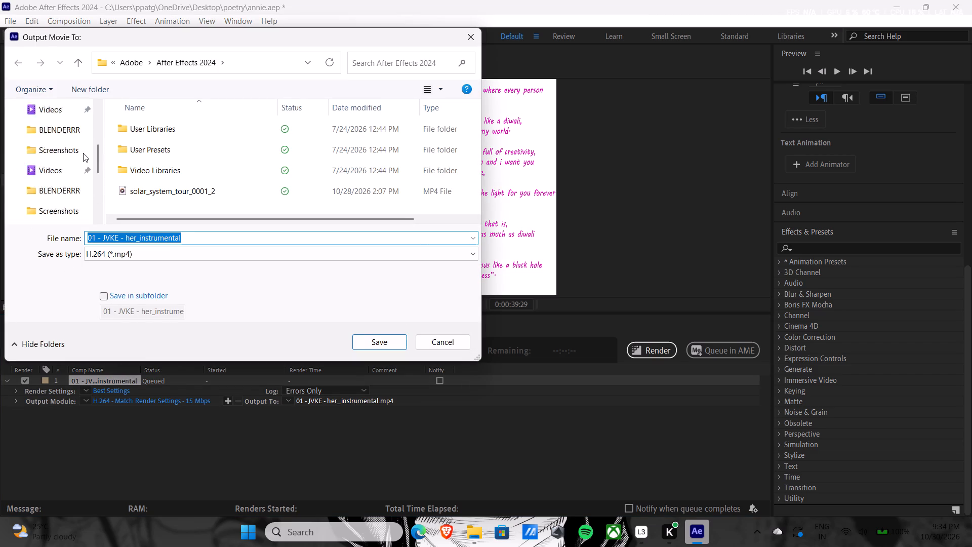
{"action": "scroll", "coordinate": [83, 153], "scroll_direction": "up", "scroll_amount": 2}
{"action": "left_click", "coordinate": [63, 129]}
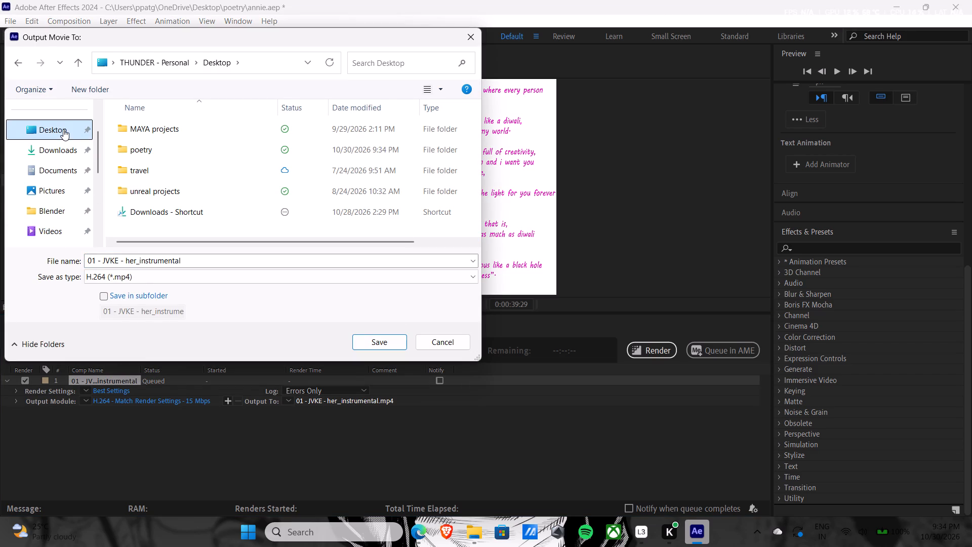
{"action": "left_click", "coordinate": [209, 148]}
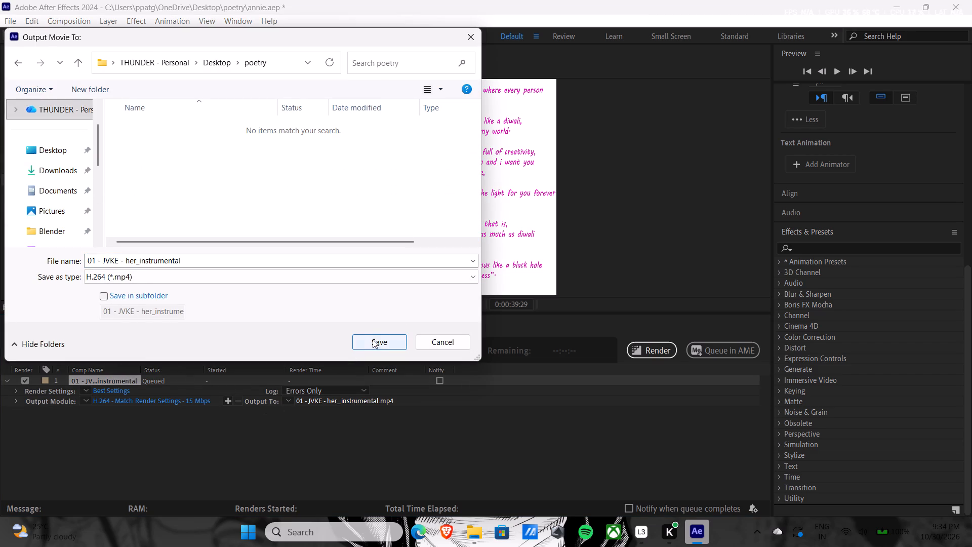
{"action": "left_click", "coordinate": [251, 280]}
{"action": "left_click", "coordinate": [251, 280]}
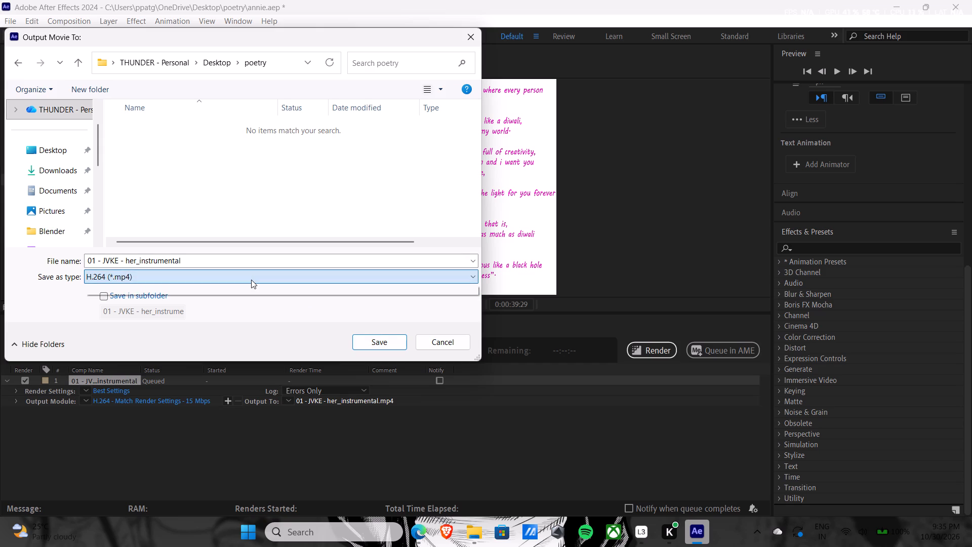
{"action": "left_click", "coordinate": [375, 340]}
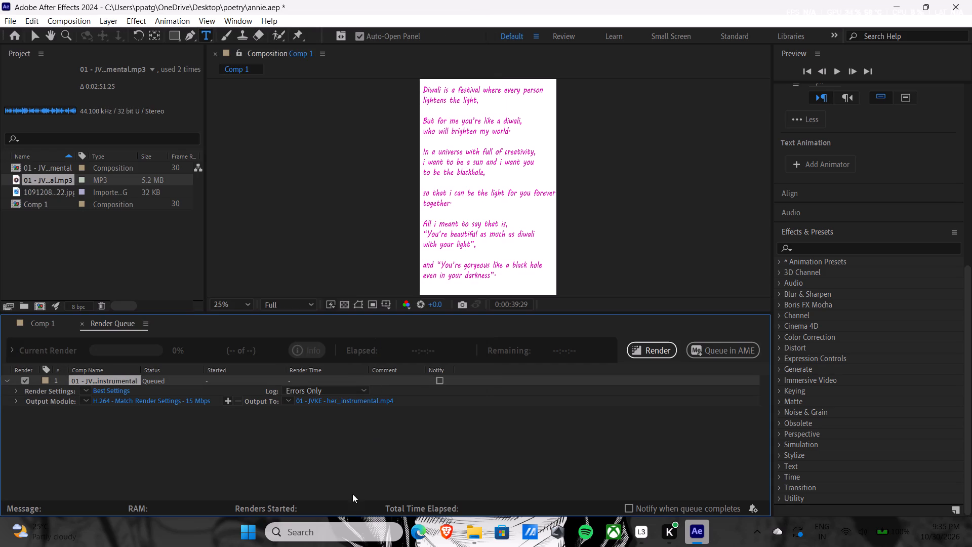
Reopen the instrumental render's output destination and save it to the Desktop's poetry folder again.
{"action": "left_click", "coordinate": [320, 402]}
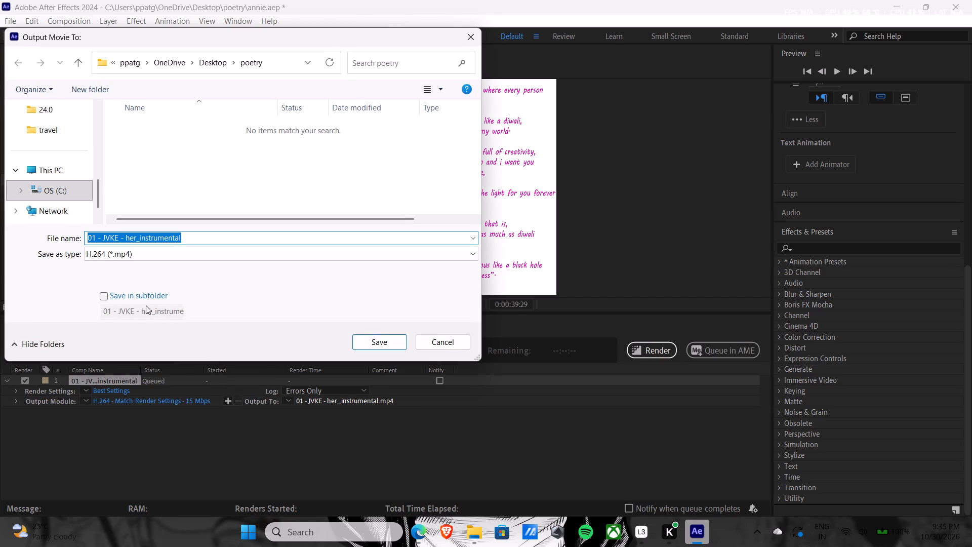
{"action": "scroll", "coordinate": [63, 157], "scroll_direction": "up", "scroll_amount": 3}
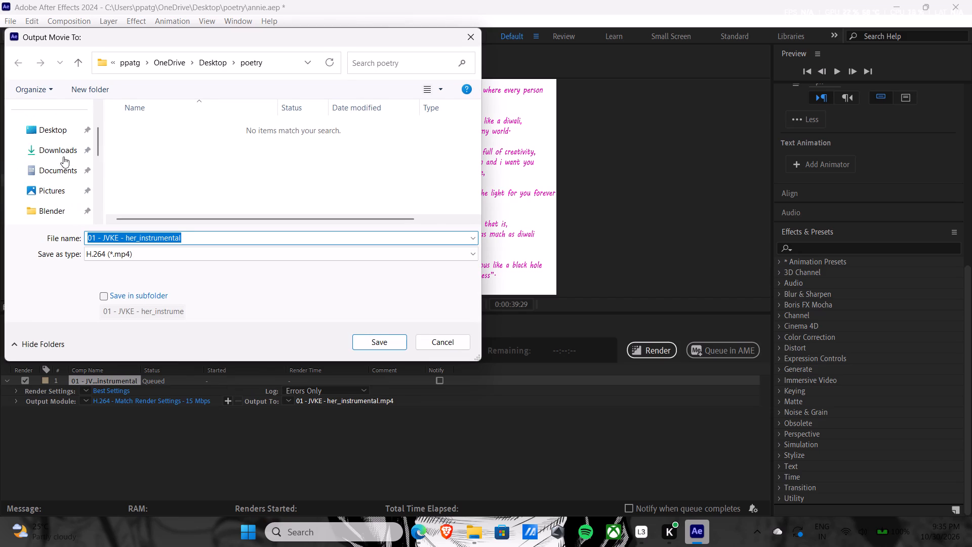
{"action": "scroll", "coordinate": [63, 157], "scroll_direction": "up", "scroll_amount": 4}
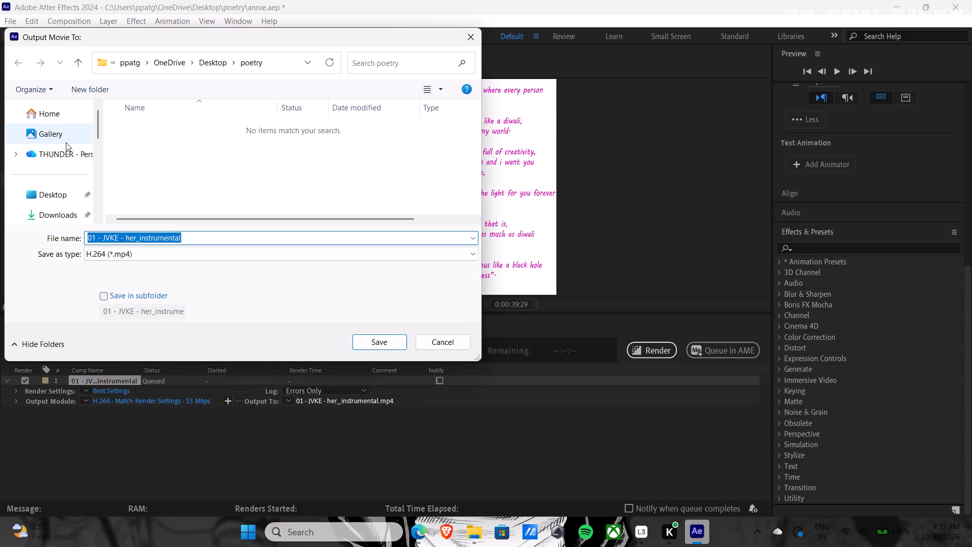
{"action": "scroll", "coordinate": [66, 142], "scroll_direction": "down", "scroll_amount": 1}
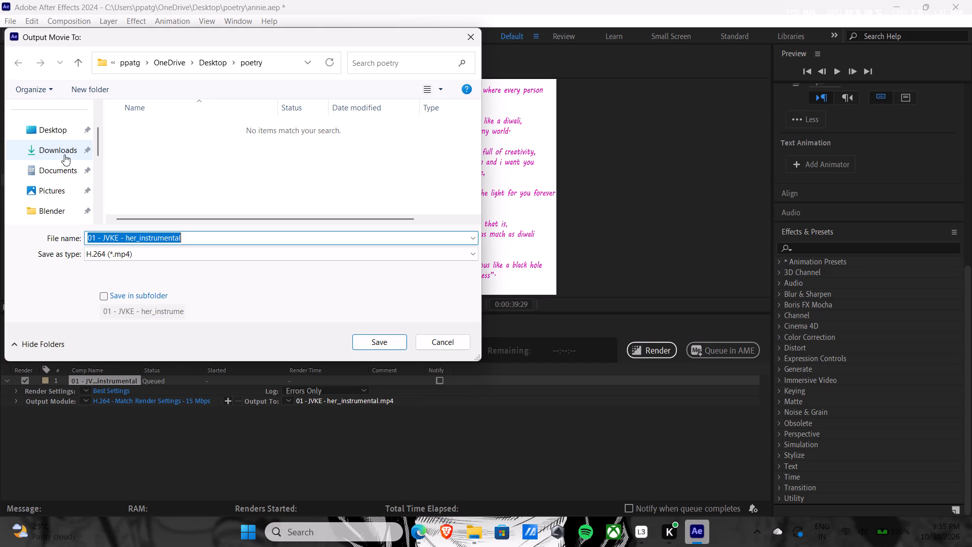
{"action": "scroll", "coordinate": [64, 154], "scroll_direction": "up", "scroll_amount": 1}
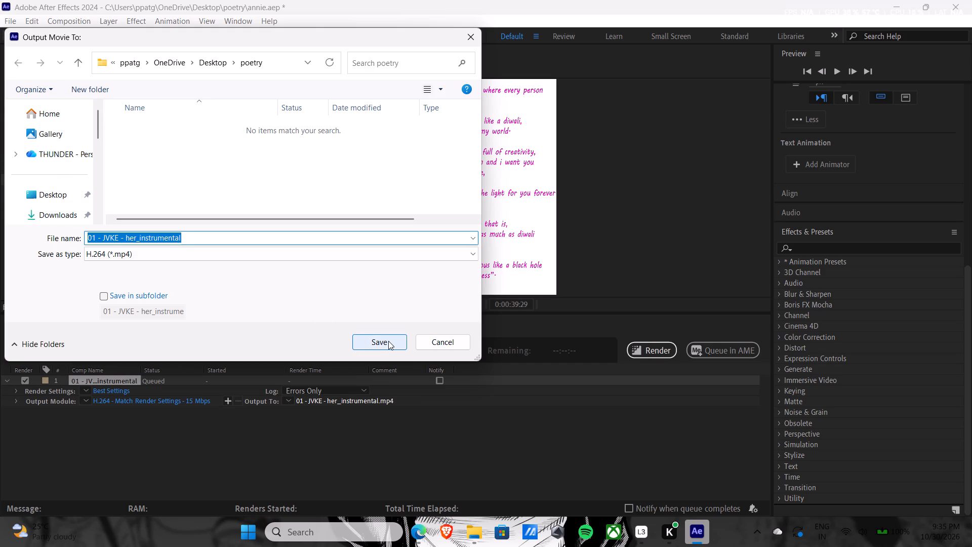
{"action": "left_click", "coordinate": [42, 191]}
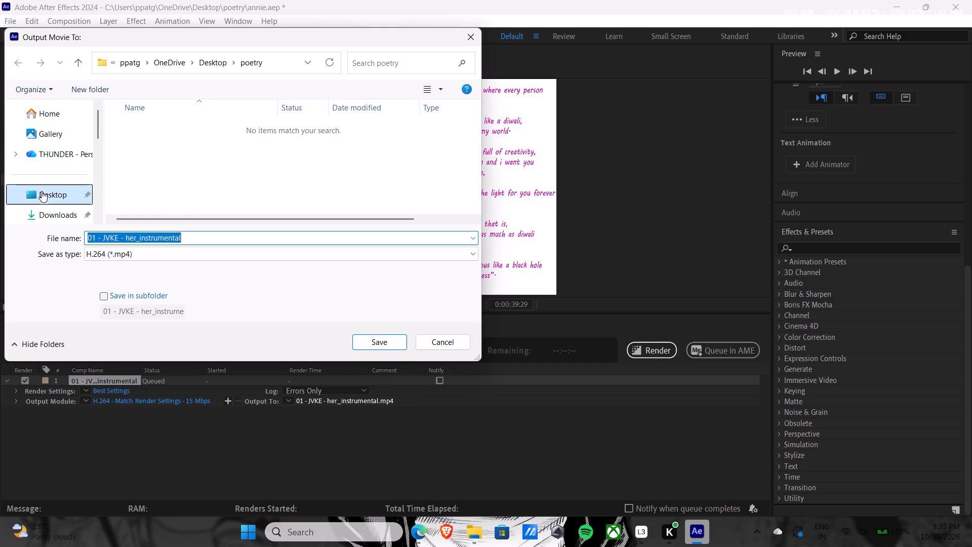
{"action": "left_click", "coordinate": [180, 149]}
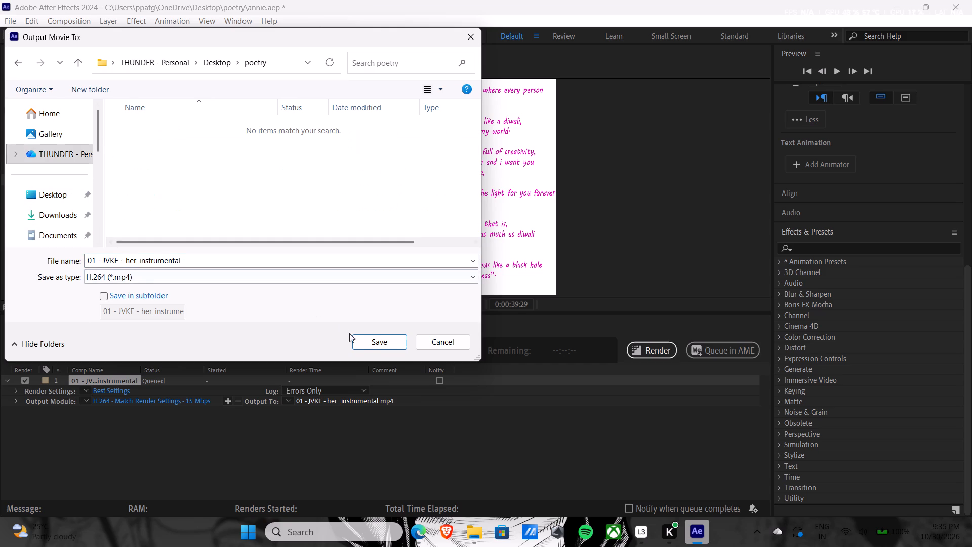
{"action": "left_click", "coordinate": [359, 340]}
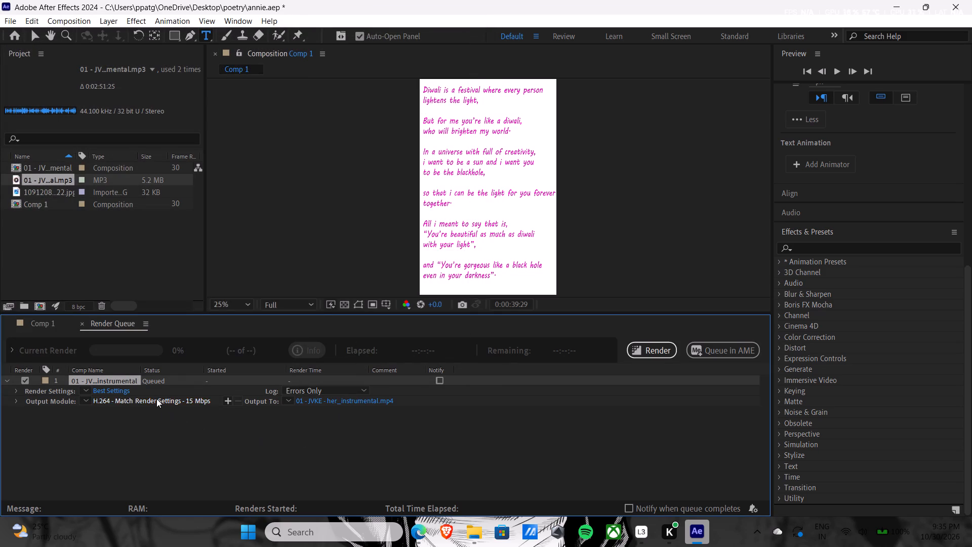
Examine the post-render action and format options in the instrumental render's output module settings.
{"action": "left_click", "coordinate": [156, 399]}
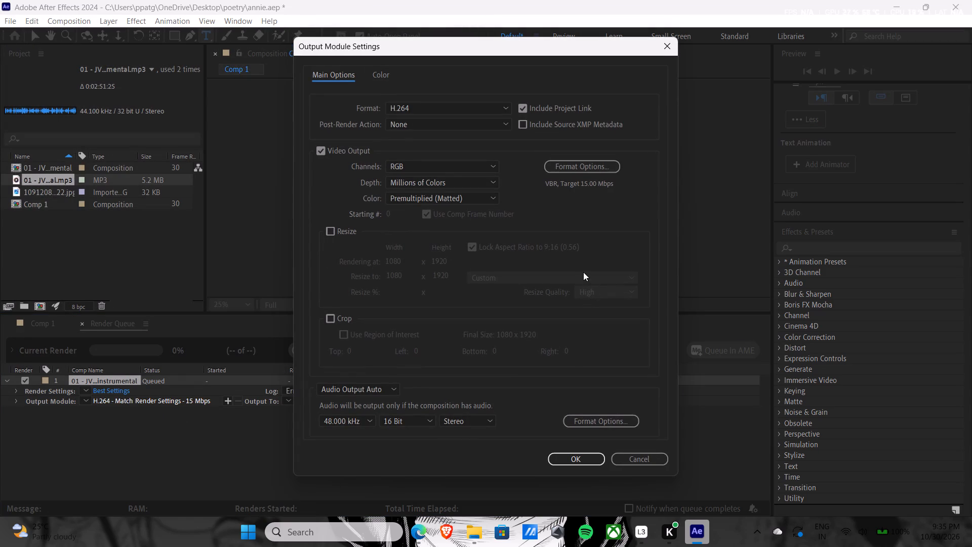
{"action": "left_click", "coordinate": [443, 126]}
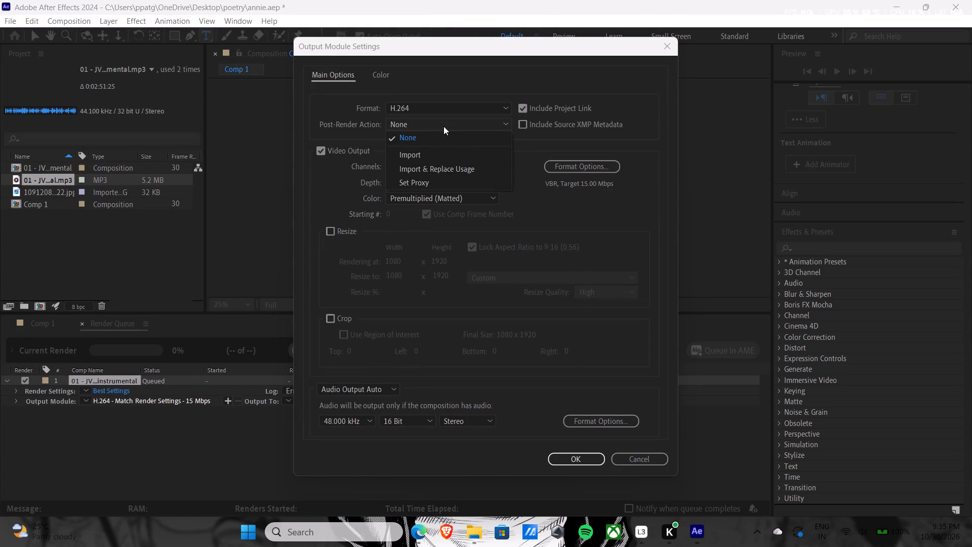
{"action": "left_click", "coordinate": [443, 126]}
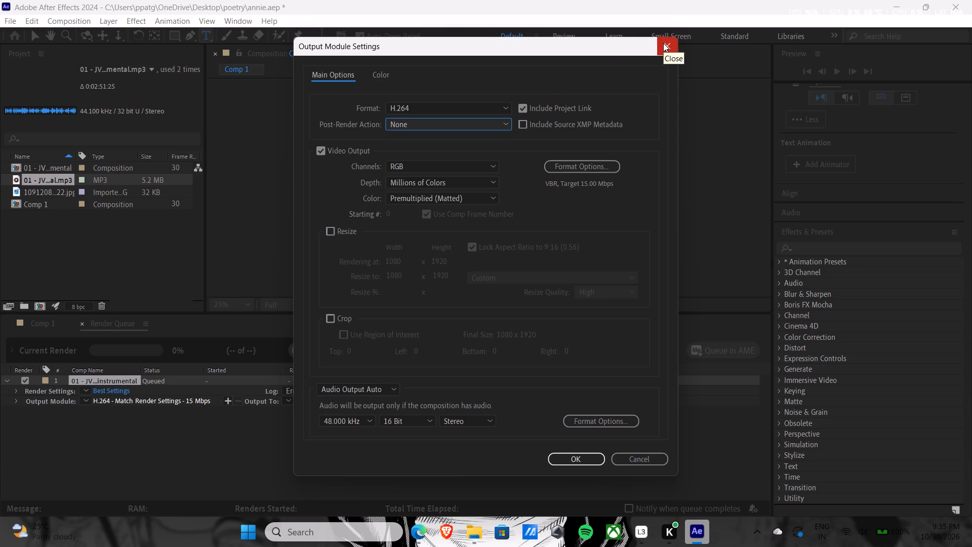
{"action": "left_click", "coordinate": [484, 109]}
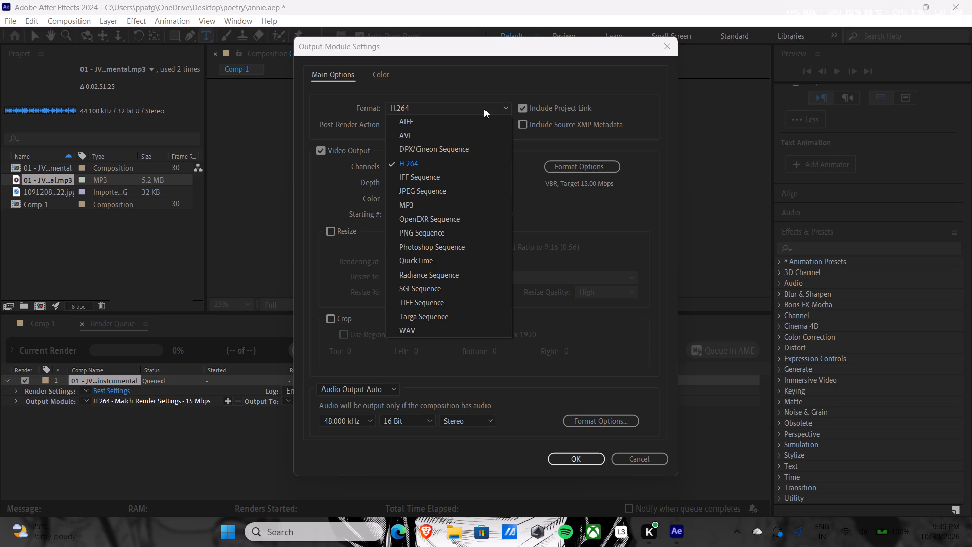
{"action": "left_click", "coordinate": [484, 109]}
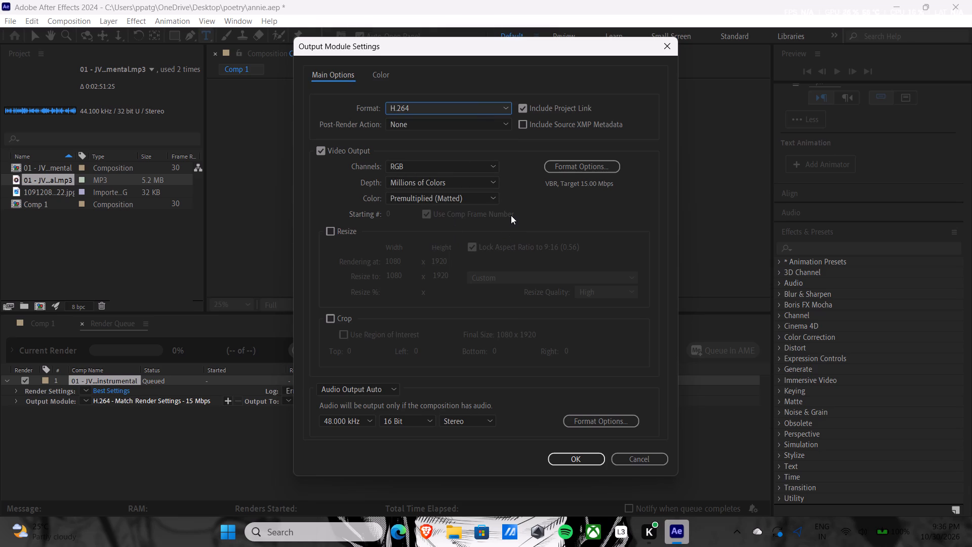
{"action": "left_click", "coordinate": [672, 44]}
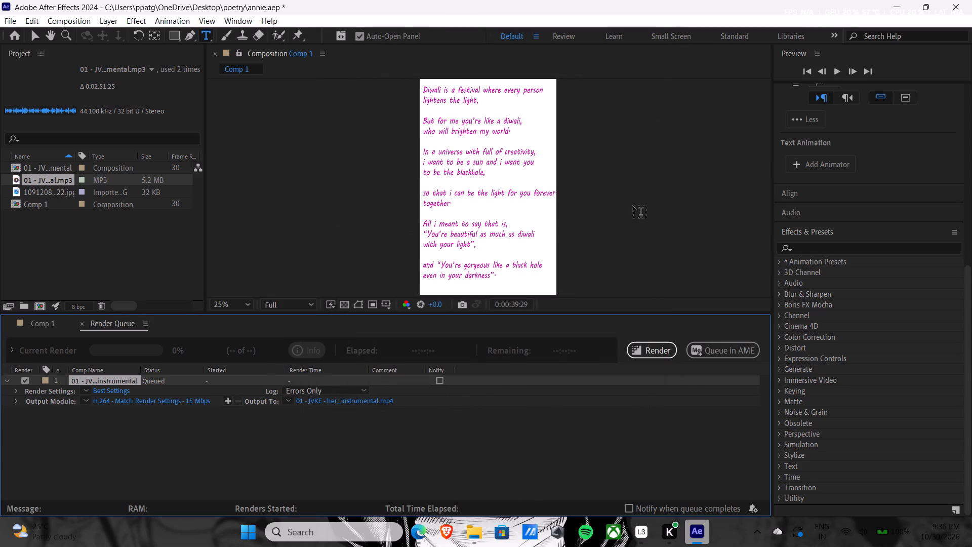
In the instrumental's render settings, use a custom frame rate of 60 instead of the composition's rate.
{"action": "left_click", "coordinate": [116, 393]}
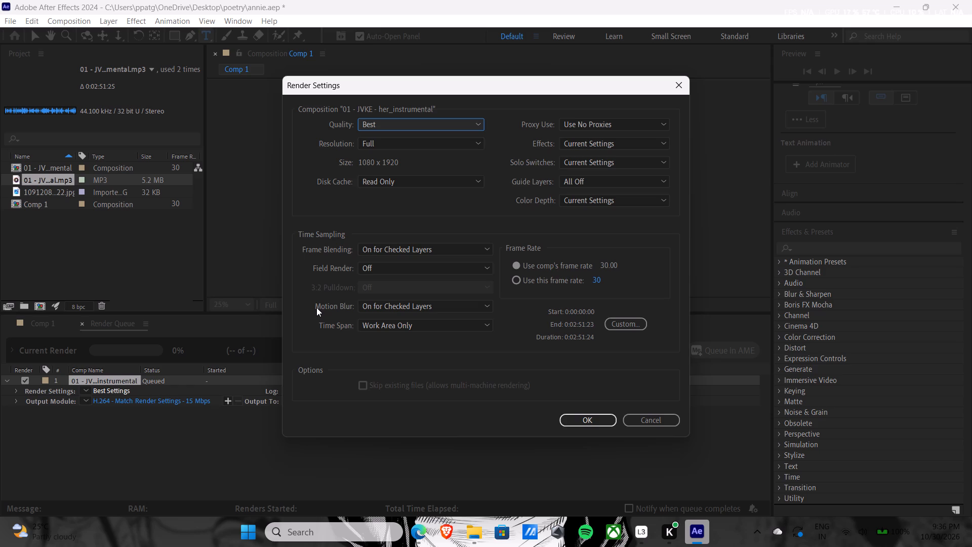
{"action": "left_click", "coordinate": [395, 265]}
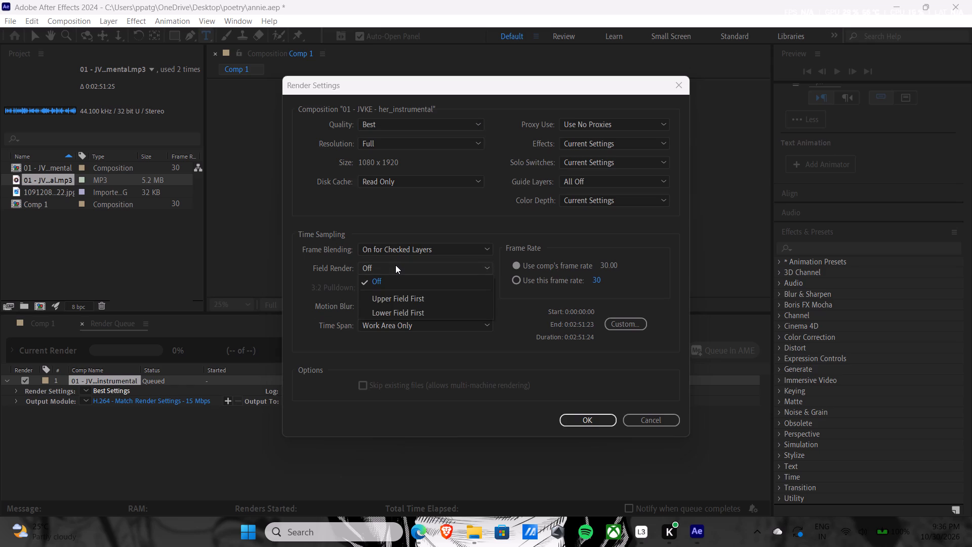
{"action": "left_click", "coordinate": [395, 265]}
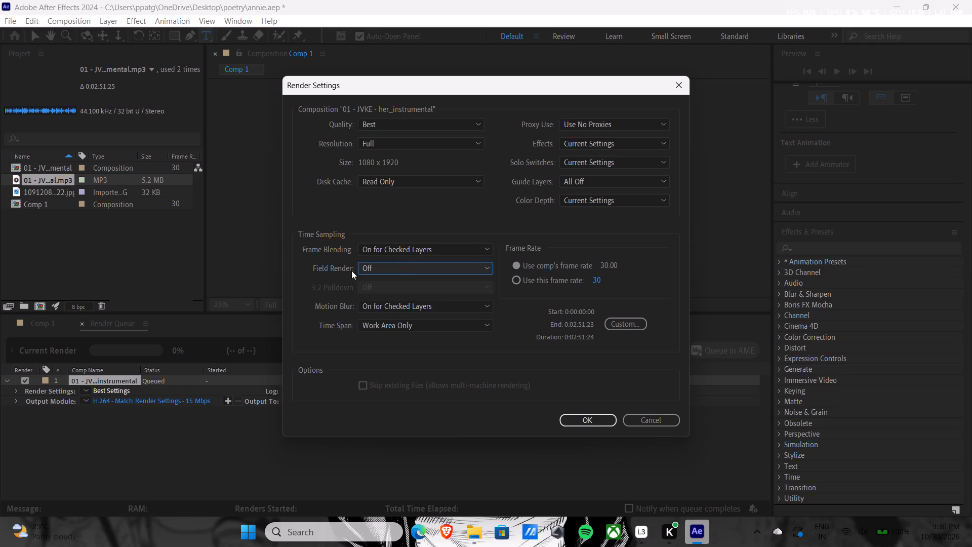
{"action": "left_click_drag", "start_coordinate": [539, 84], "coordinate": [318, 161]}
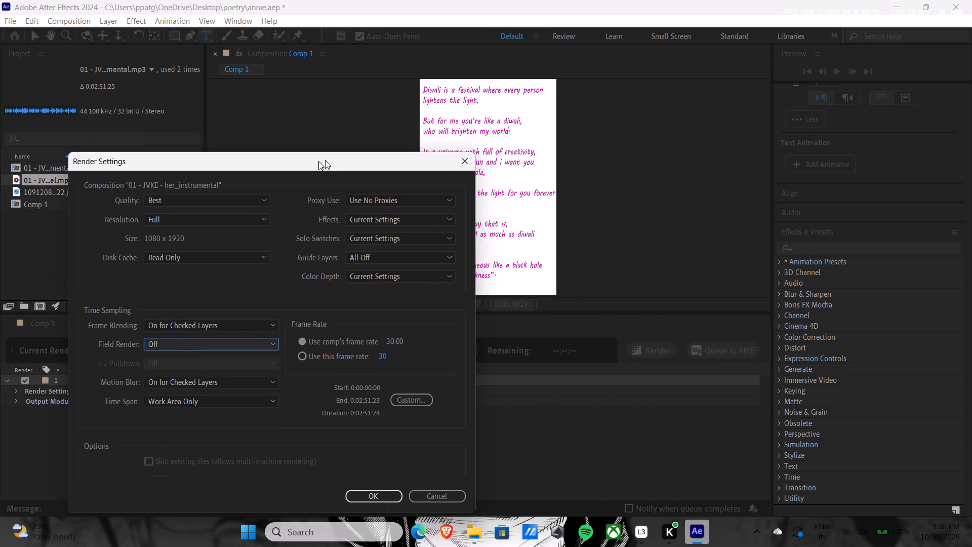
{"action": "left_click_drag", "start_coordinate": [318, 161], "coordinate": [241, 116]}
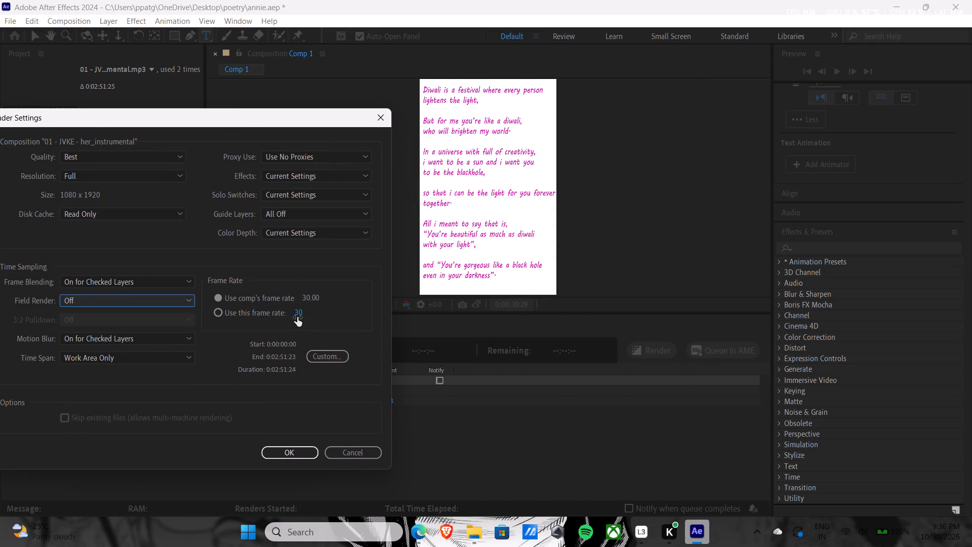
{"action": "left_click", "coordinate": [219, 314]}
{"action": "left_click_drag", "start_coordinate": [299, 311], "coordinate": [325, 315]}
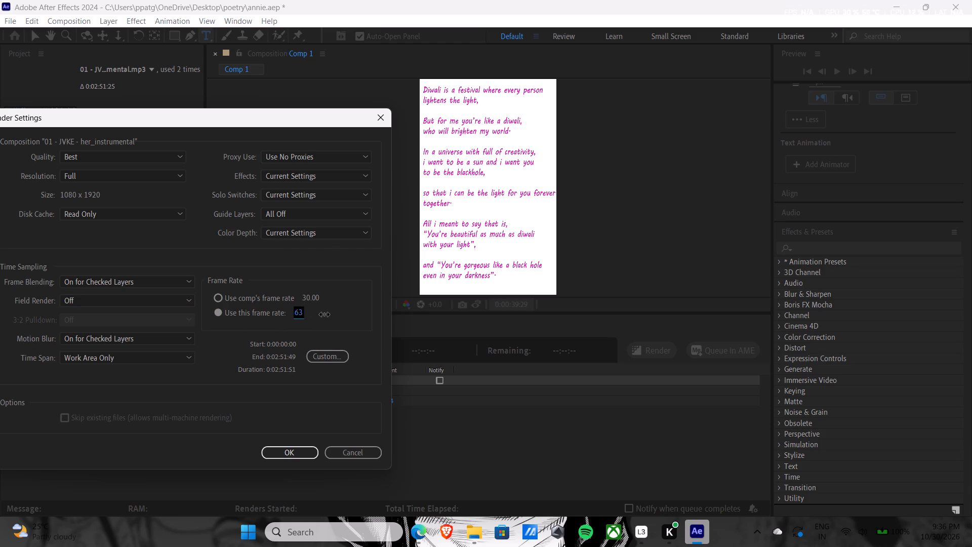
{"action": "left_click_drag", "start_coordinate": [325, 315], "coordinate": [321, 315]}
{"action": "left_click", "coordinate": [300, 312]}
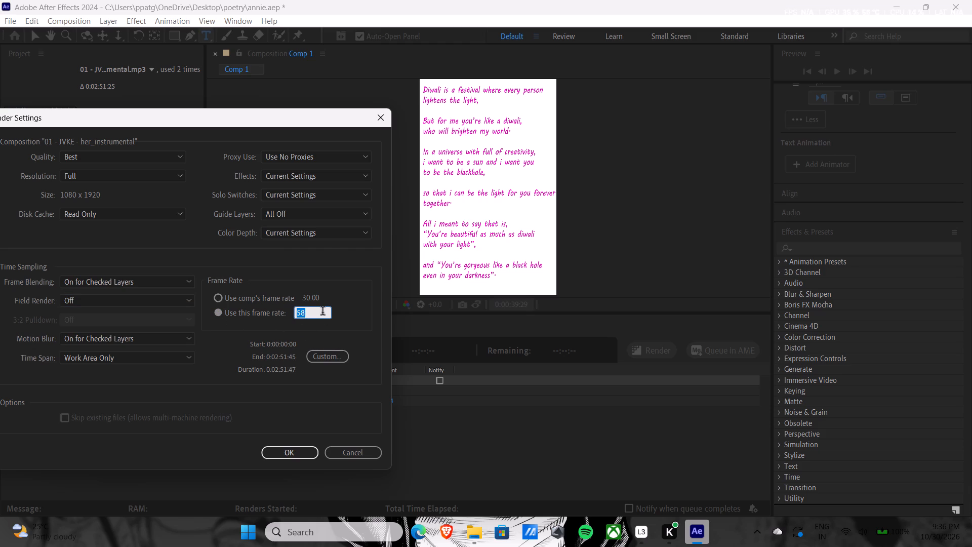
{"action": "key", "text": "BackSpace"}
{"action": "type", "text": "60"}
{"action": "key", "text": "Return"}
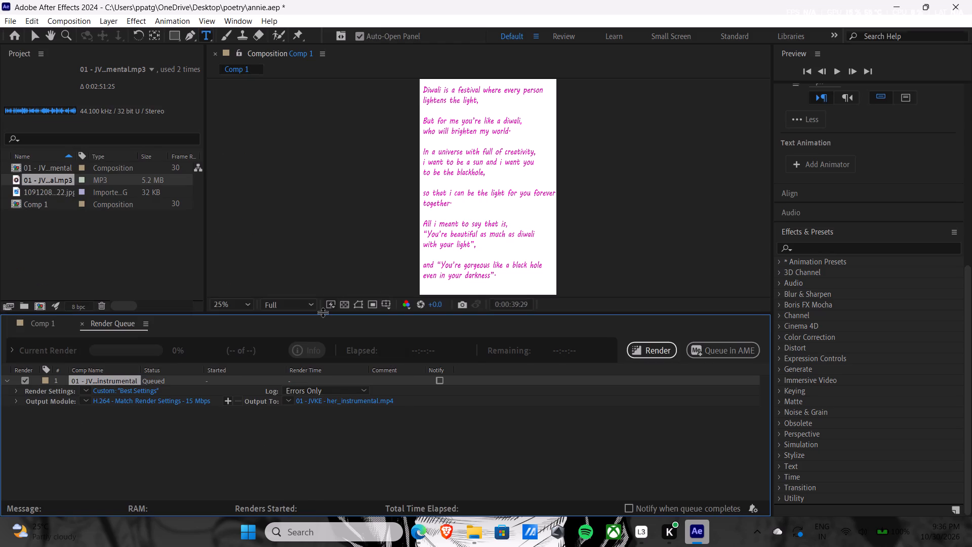
Play the Comp 1 preview through the poem and stop it after it restarts.
{"action": "key", "text": "space"}
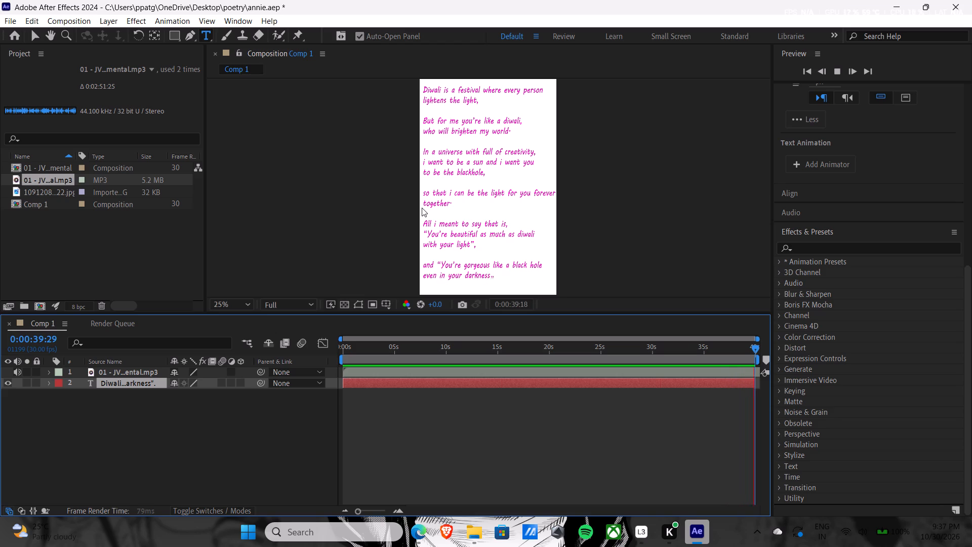
{"action": "key", "text": "space"}
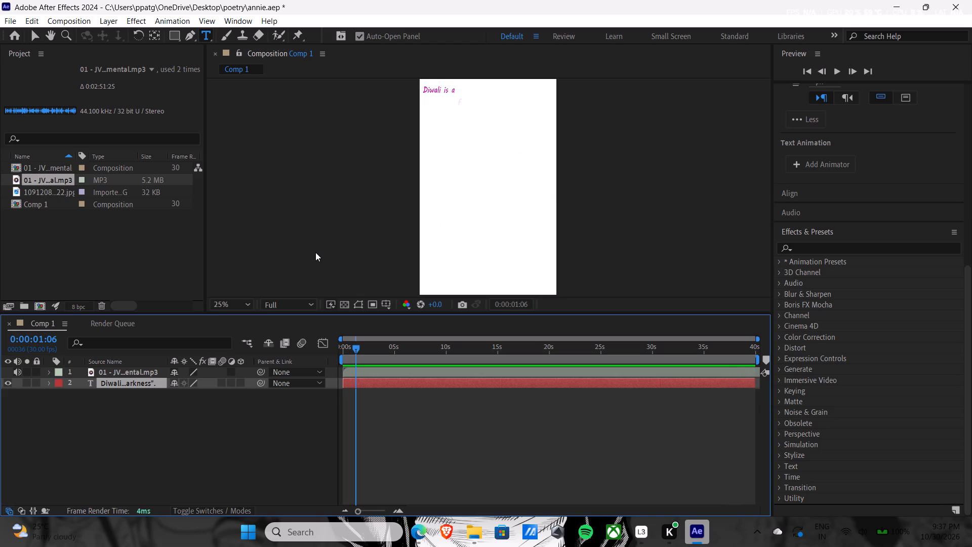
Add Comp 1 to the render queue.
{"action": "key", "text": "ctrl+m"}
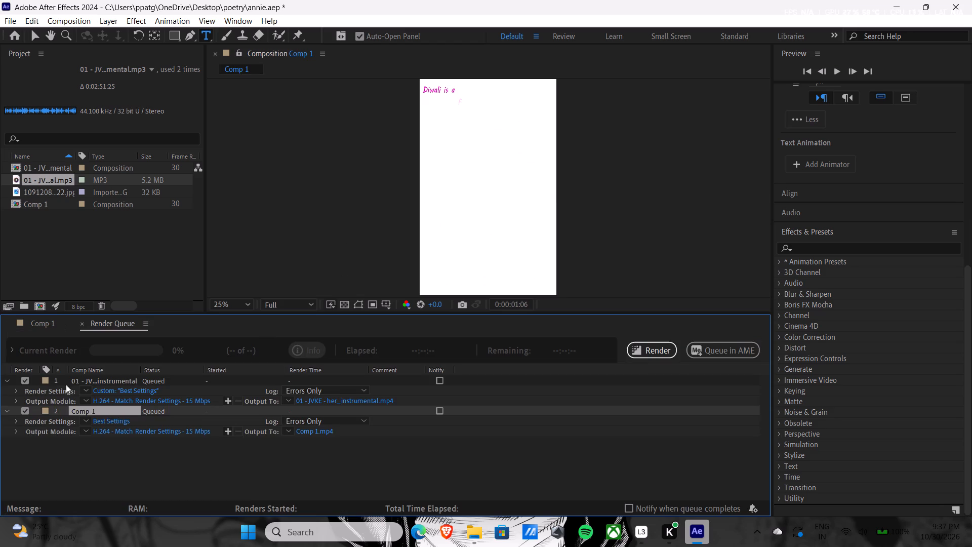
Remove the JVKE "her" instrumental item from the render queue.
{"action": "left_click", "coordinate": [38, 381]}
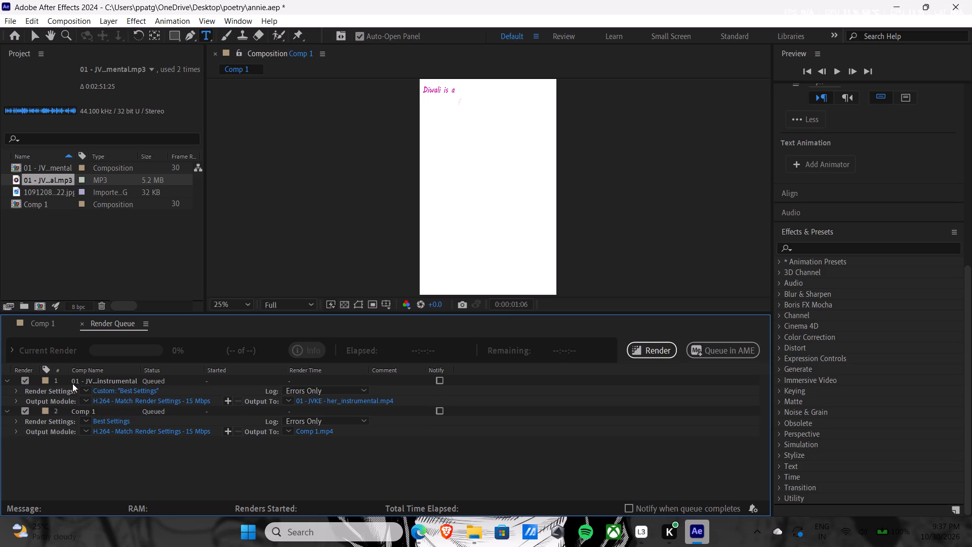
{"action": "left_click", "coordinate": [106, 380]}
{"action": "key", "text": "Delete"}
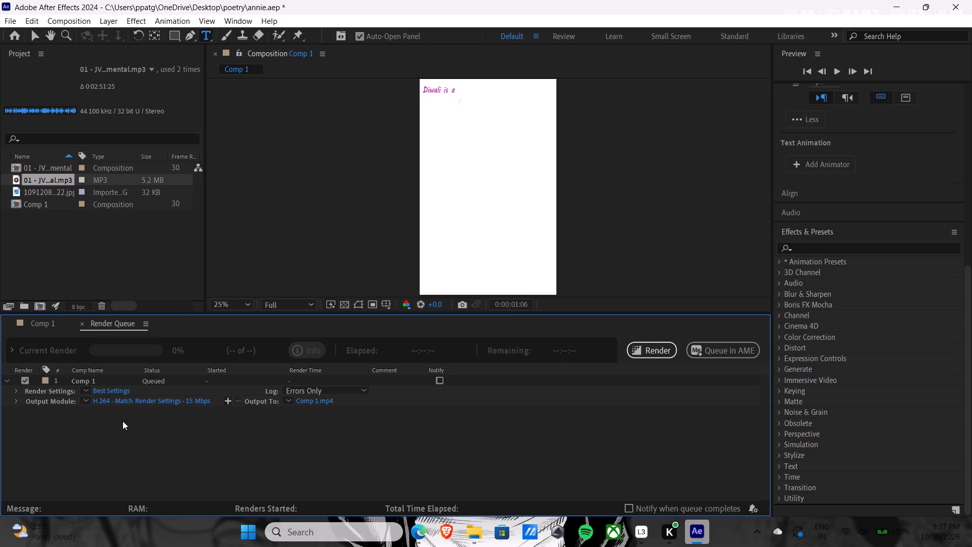
Review the output module settings and render settings of the queued Comp 1 item.
{"action": "left_click", "coordinate": [146, 403]}
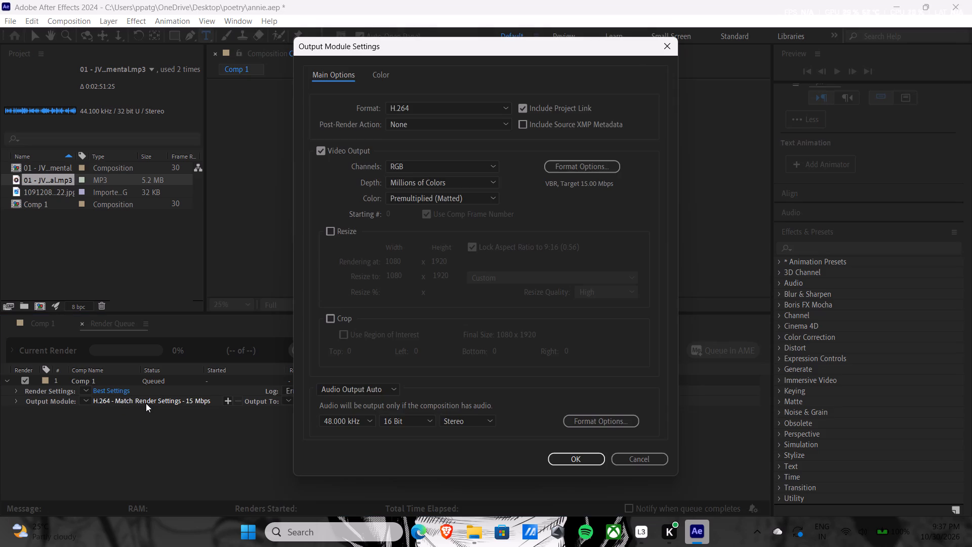
{"action": "left_click", "coordinate": [575, 459]}
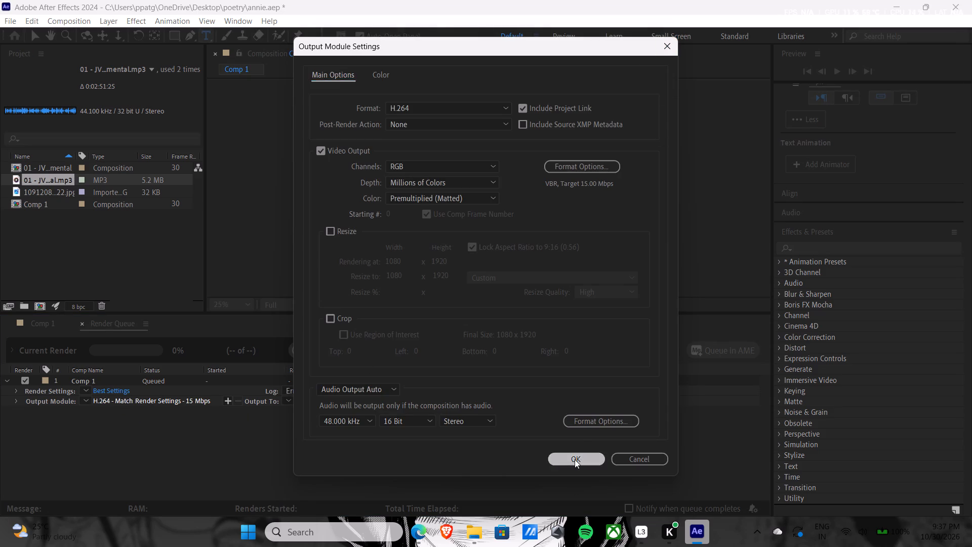
{"action": "left_click", "coordinate": [114, 390]}
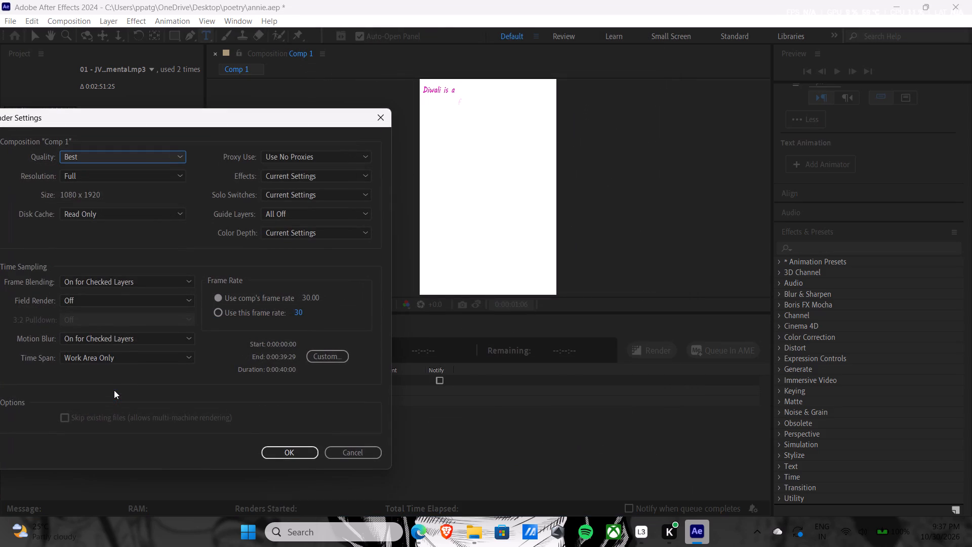
{"action": "left_click", "coordinate": [379, 126]}
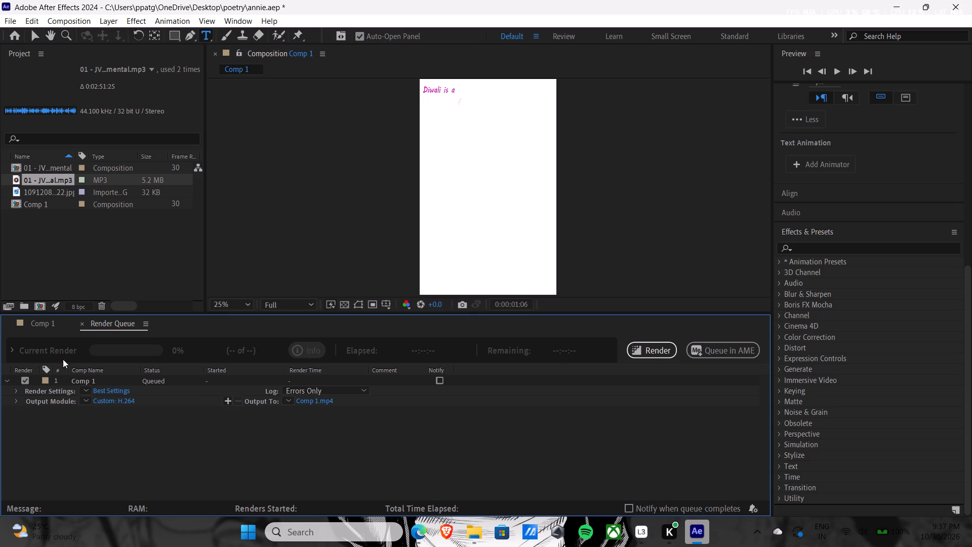
Remove the Comp 1 item from the render queue.
{"action": "left_click", "coordinate": [64, 375]}
{"action": "left_click", "coordinate": [79, 381]}
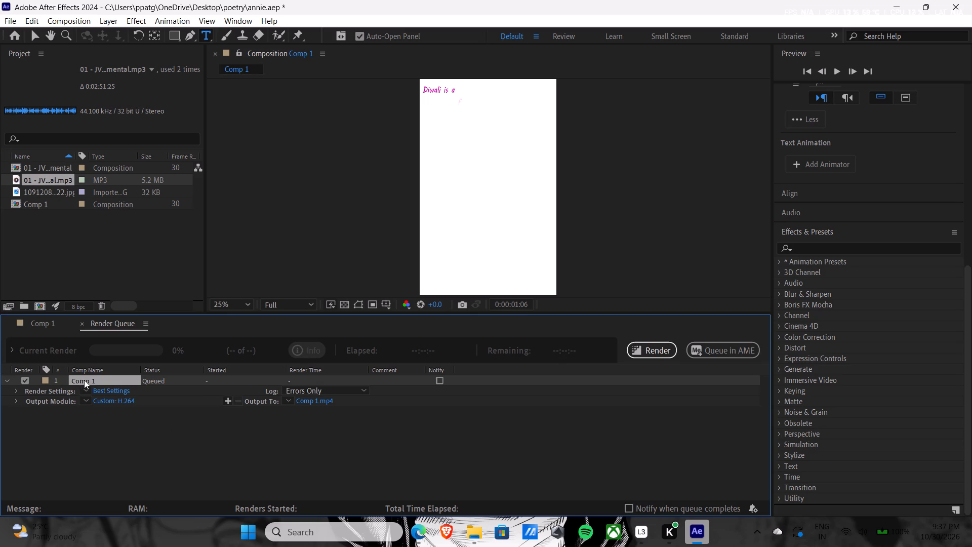
{"action": "key", "text": "Delete"}
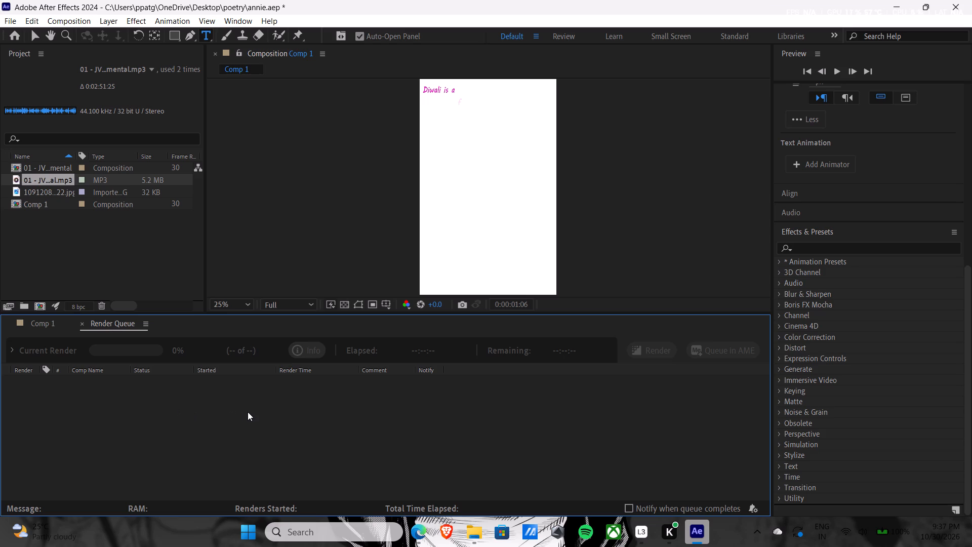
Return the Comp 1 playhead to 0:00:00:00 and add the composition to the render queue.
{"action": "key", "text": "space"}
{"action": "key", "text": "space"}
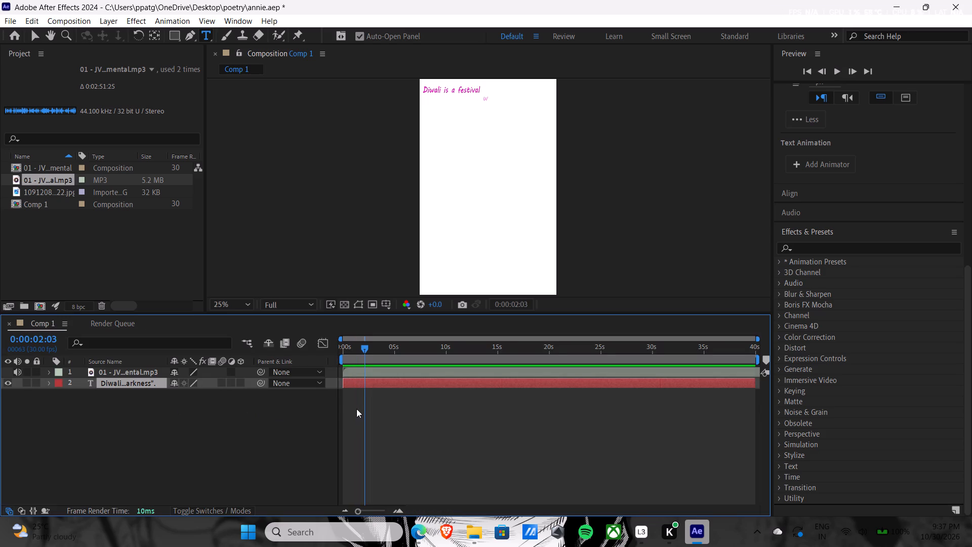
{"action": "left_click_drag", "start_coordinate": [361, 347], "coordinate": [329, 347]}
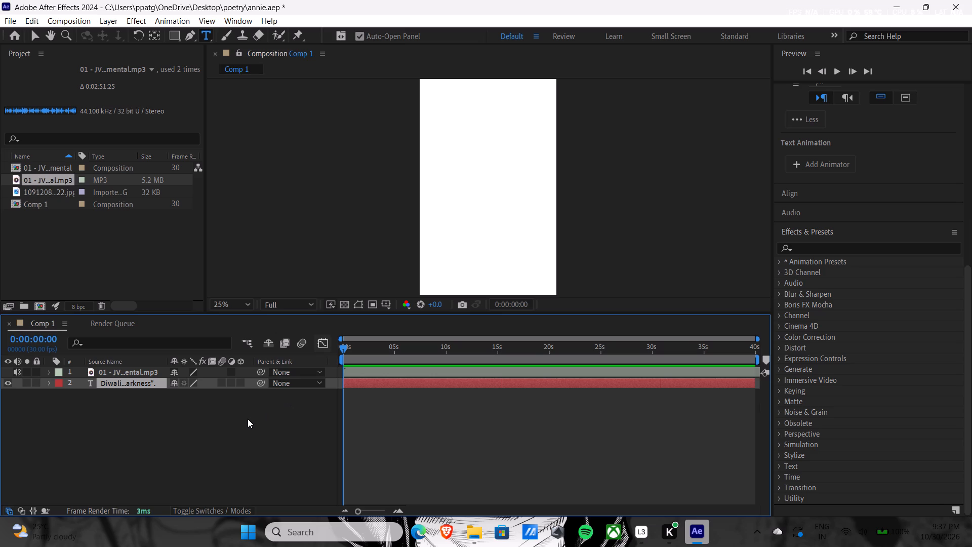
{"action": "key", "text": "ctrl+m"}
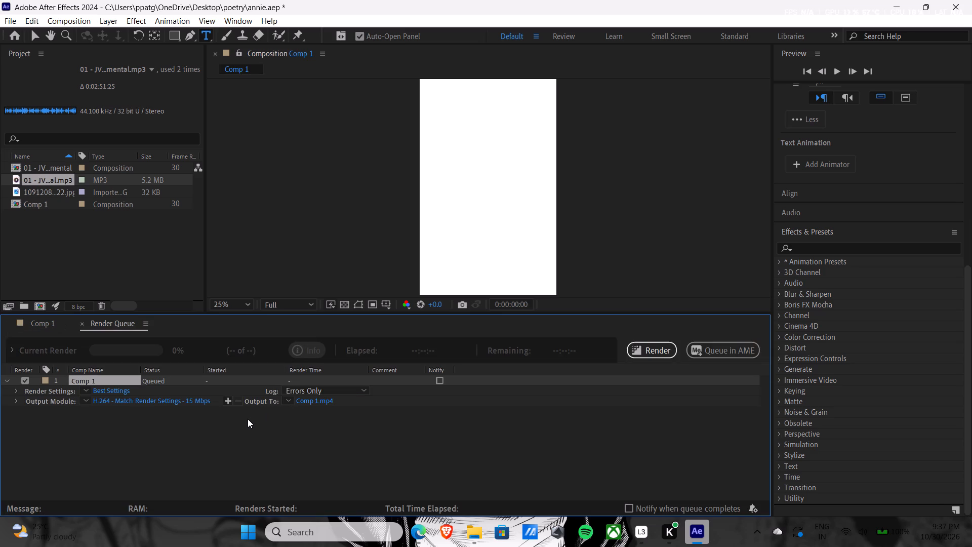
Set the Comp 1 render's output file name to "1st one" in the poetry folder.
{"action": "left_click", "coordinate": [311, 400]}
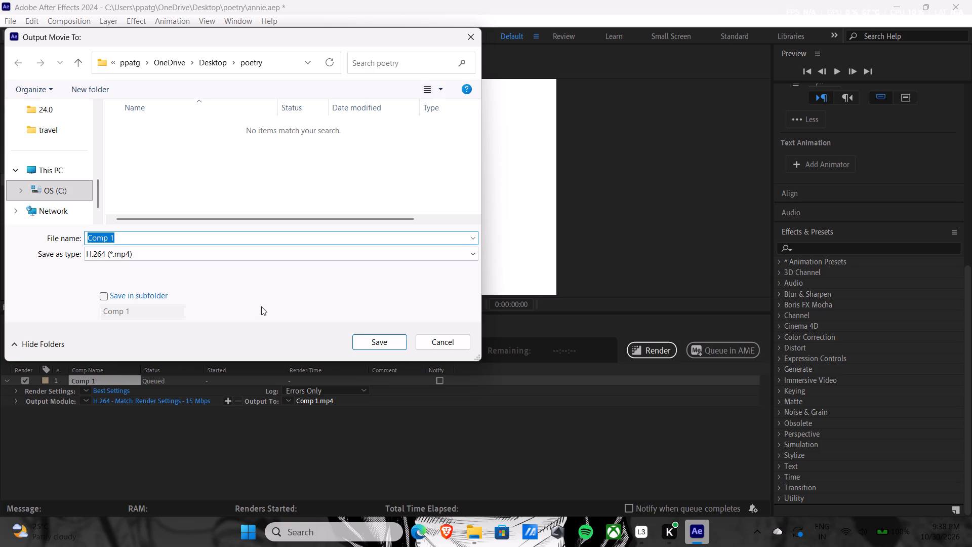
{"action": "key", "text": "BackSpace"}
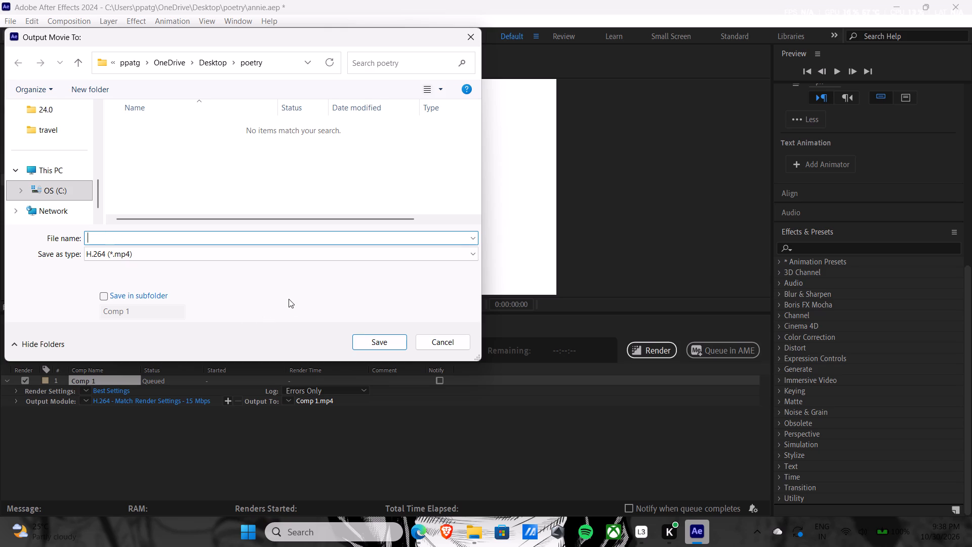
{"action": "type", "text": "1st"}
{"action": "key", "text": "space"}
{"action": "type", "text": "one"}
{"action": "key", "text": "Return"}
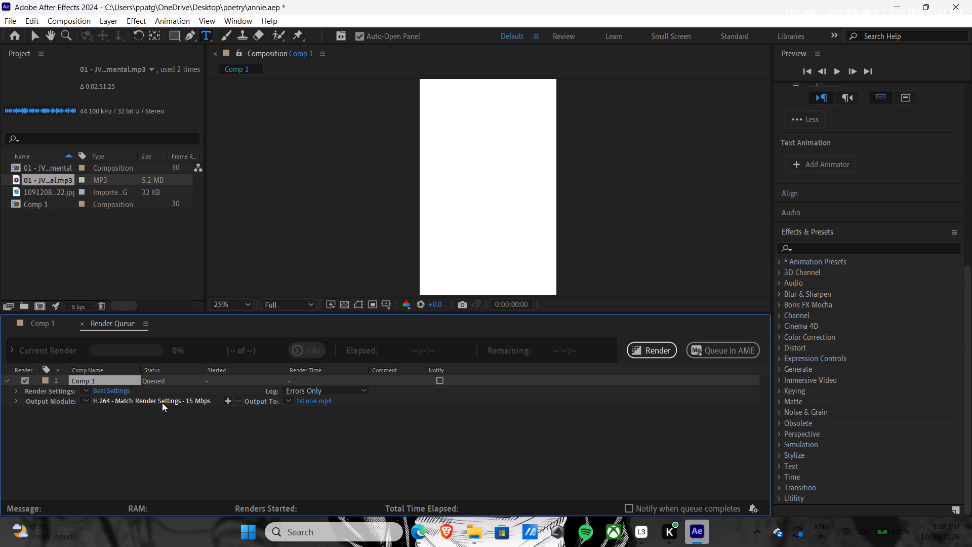
Check the output module settings and render settings of the queued Comp 1 item.
{"action": "left_click", "coordinate": [162, 400]}
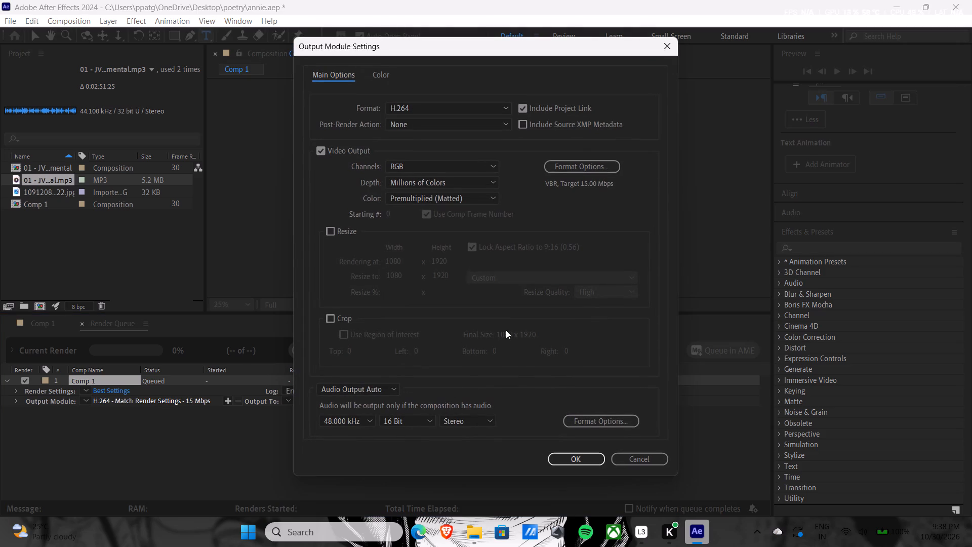
{"action": "left_click", "coordinate": [667, 53]}
{"action": "left_click", "coordinate": [110, 389]}
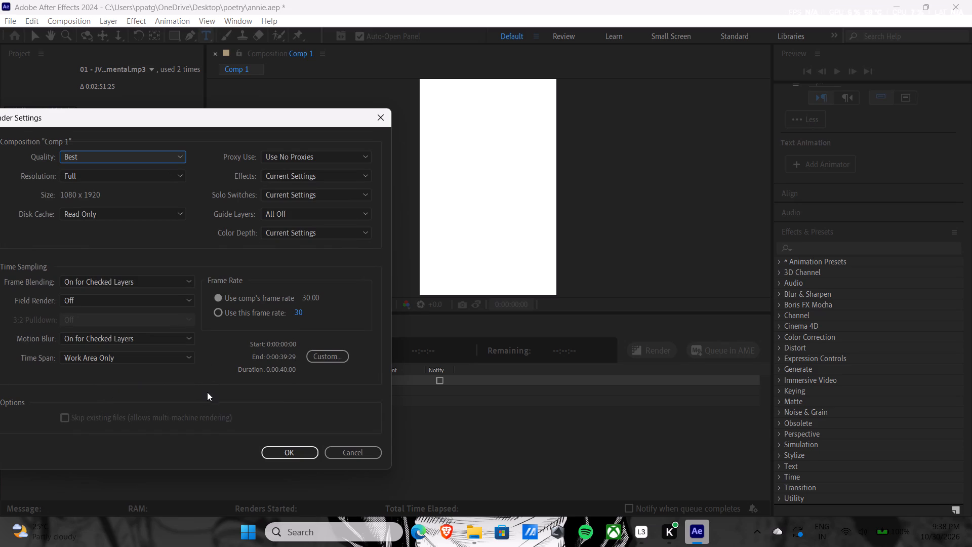
{"action": "left_click", "coordinate": [279, 456]}
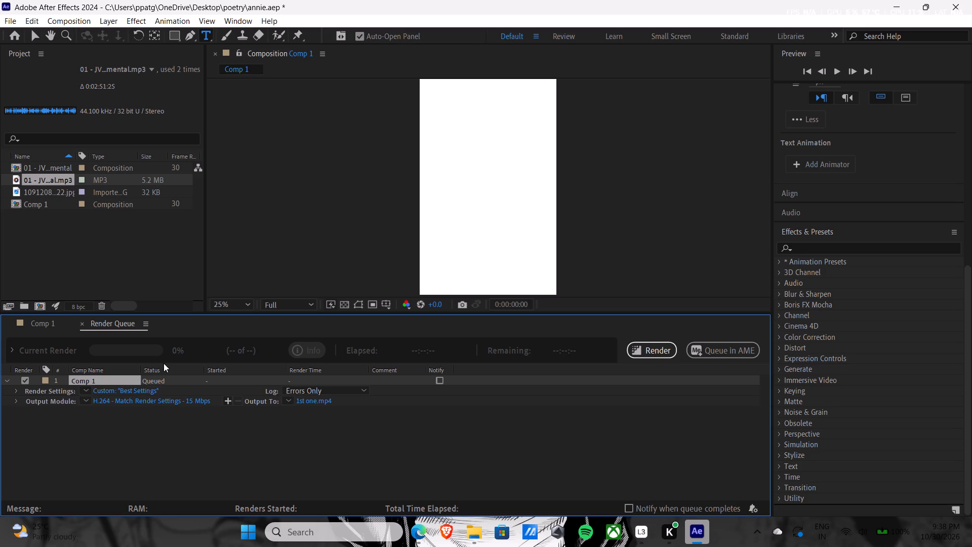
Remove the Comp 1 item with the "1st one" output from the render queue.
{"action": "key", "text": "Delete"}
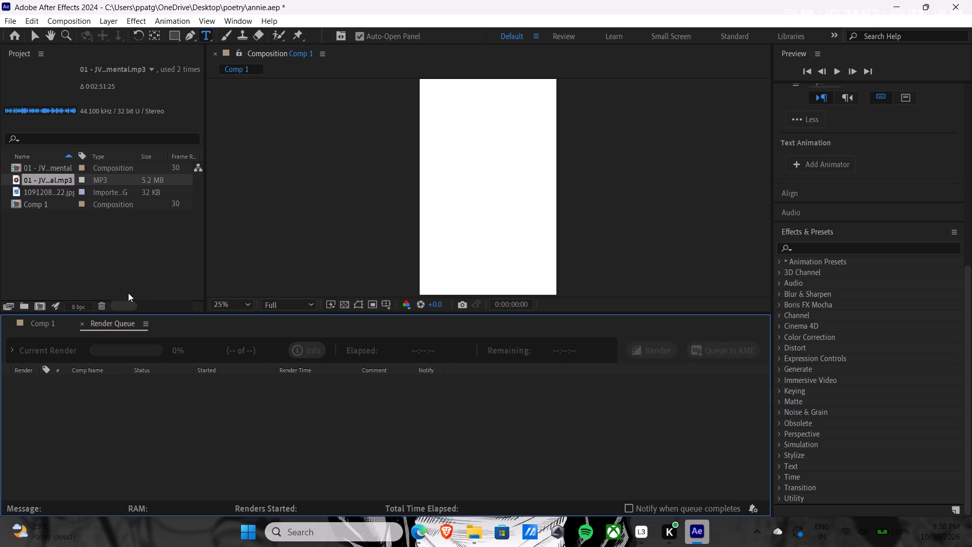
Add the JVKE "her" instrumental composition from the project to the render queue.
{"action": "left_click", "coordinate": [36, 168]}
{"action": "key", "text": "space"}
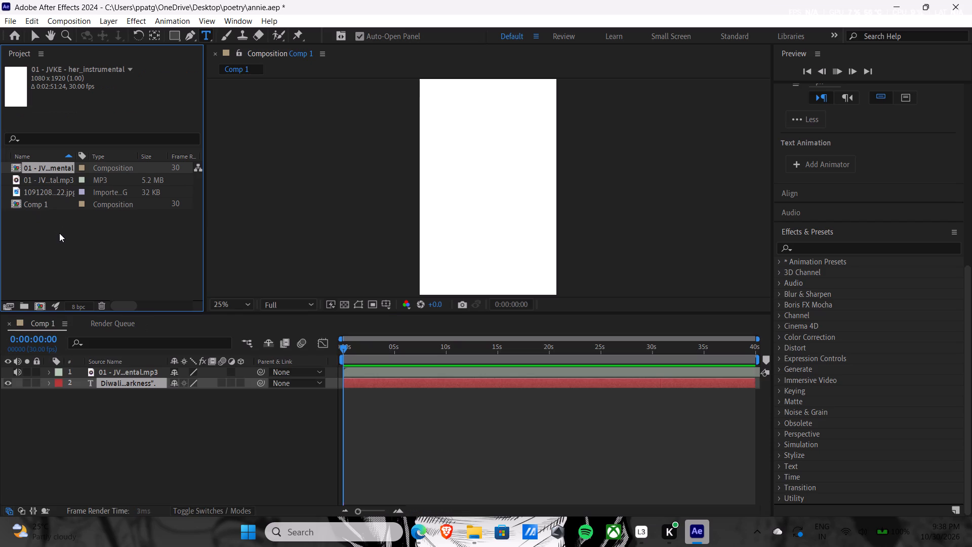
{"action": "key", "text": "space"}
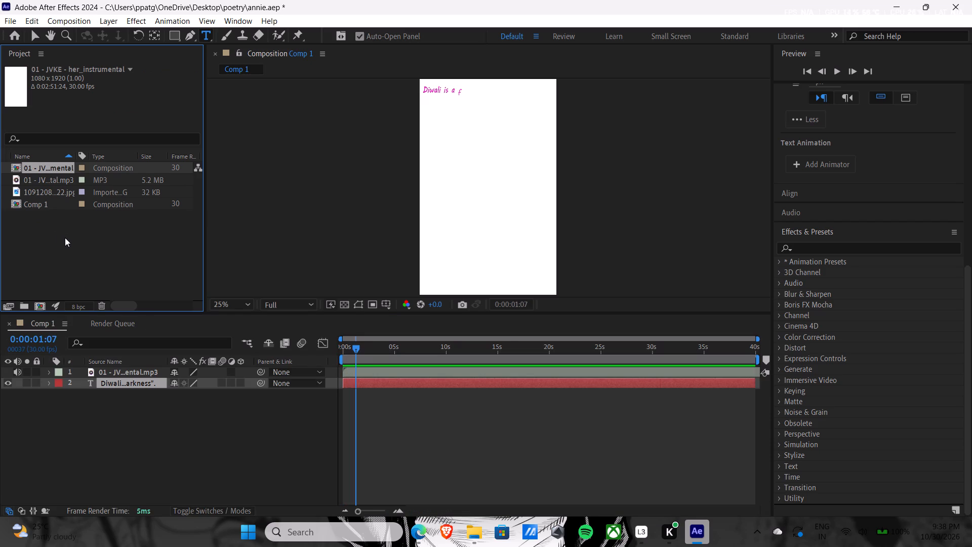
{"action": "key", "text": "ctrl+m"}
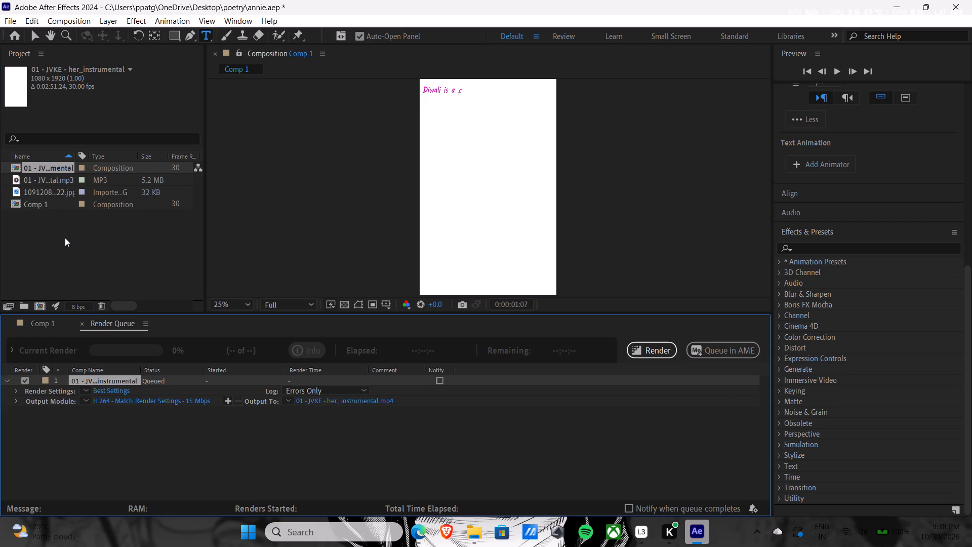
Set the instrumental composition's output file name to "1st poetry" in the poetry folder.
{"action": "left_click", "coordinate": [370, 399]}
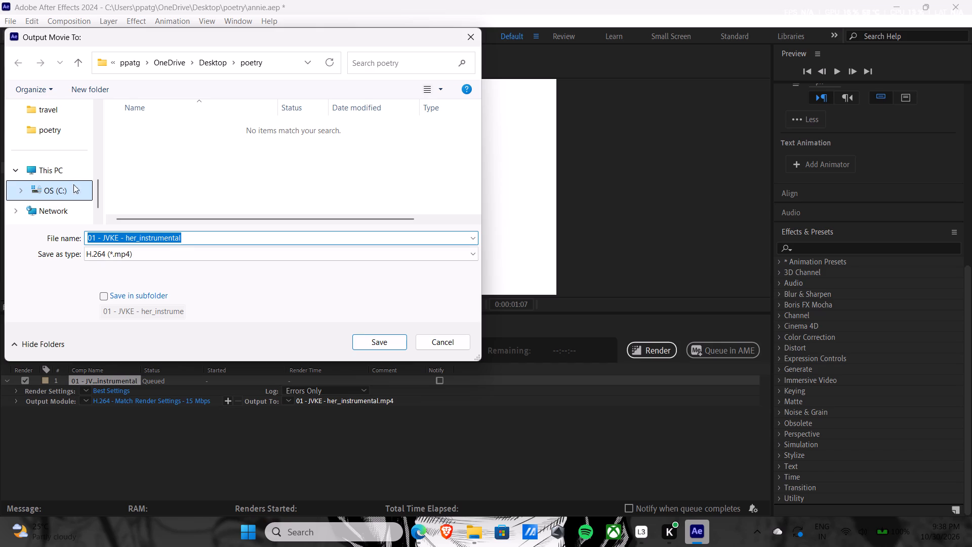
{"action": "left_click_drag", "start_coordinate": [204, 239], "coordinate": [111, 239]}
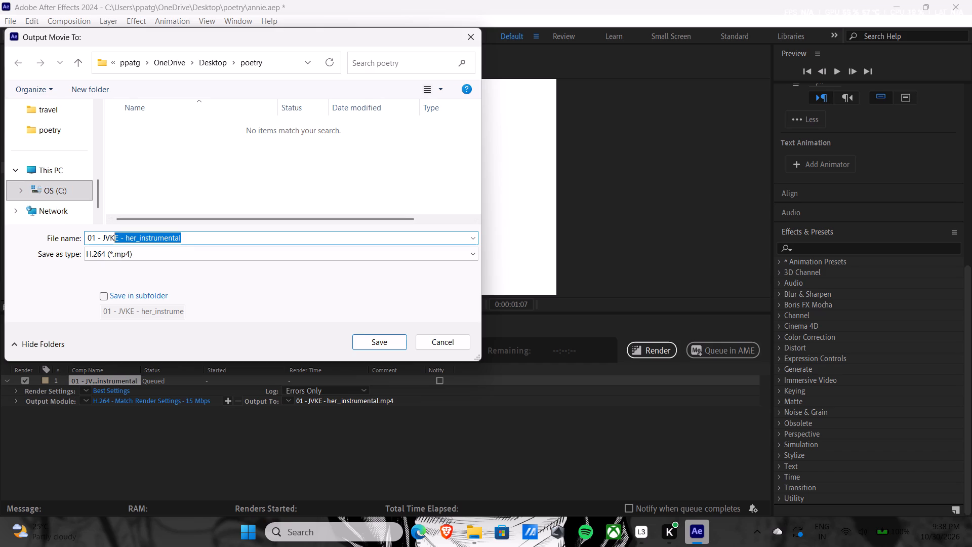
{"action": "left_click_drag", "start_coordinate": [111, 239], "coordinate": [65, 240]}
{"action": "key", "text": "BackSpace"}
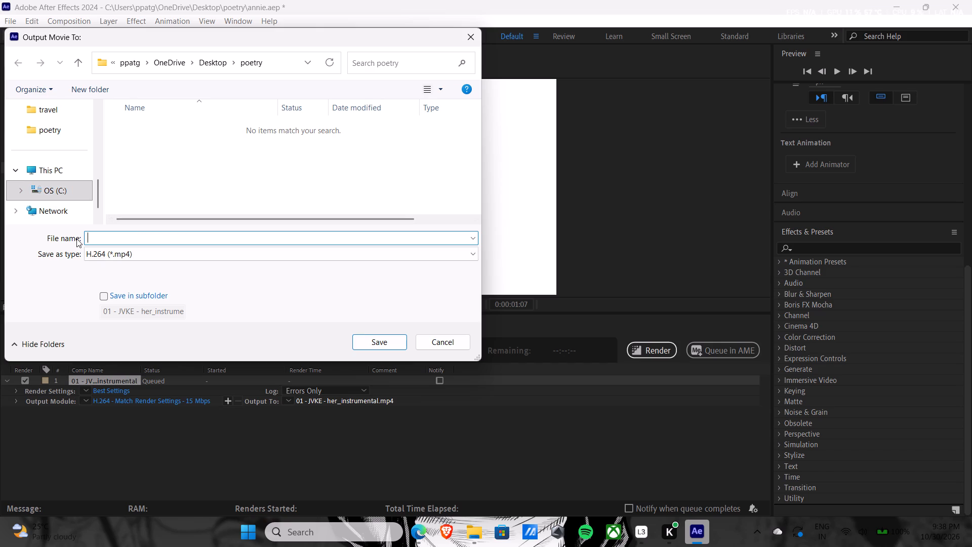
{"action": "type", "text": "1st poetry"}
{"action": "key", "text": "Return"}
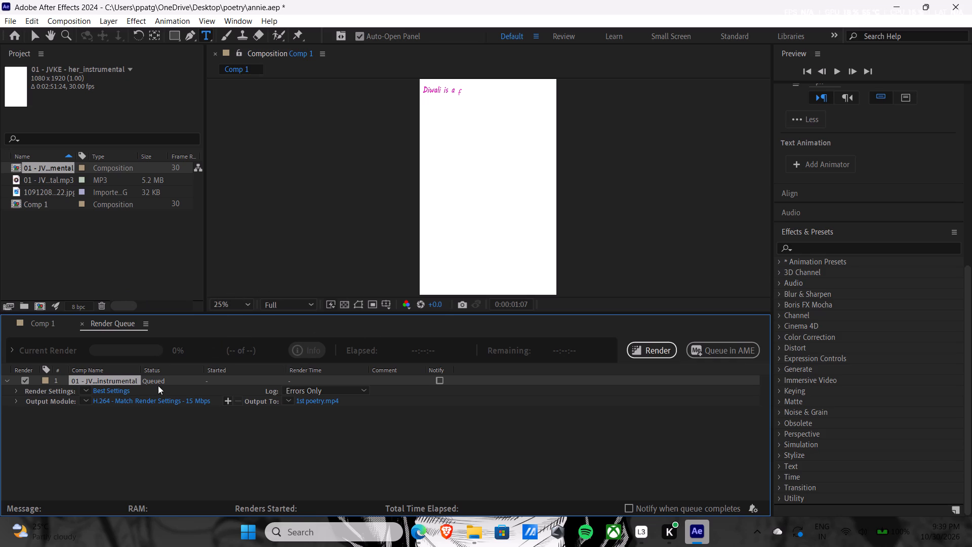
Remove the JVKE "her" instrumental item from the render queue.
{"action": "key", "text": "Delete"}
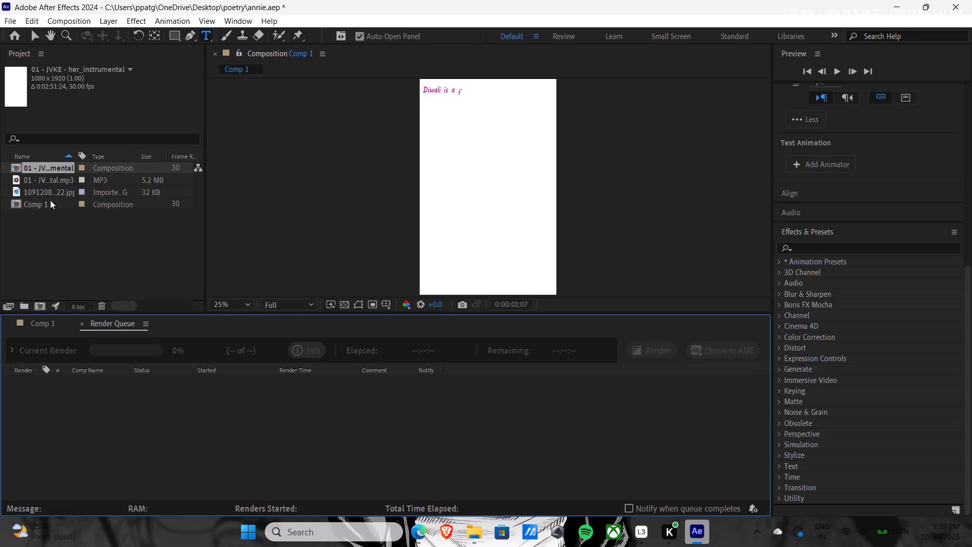
Move the Comp 1 playhead to the last frame, 0:00:39:29, to show the full poem.
{"action": "left_click", "coordinate": [45, 168]}
{"action": "left_click", "coordinate": [45, 179]}
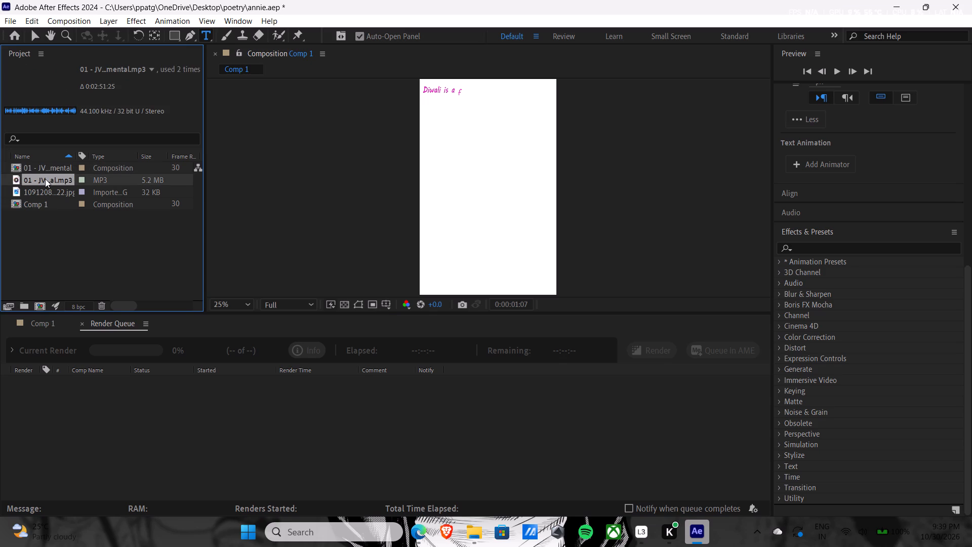
{"action": "key", "text": "space"}
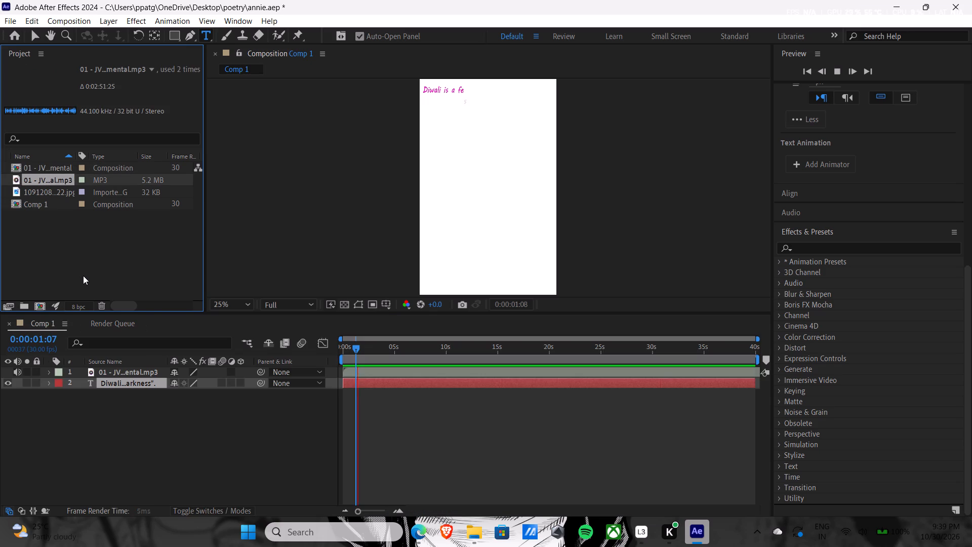
{"action": "key", "text": "space"}
{"action": "left_click_drag", "start_coordinate": [361, 346], "coordinate": [803, 348]}
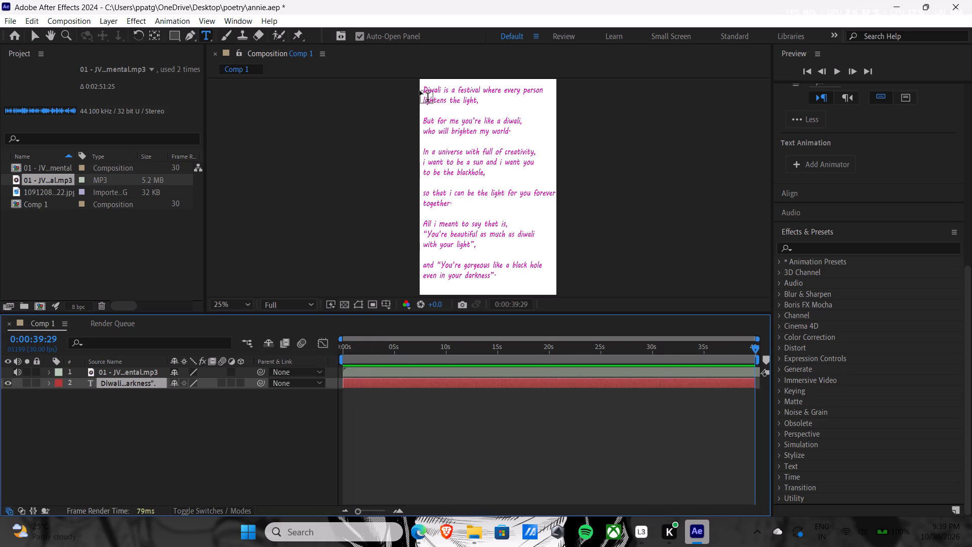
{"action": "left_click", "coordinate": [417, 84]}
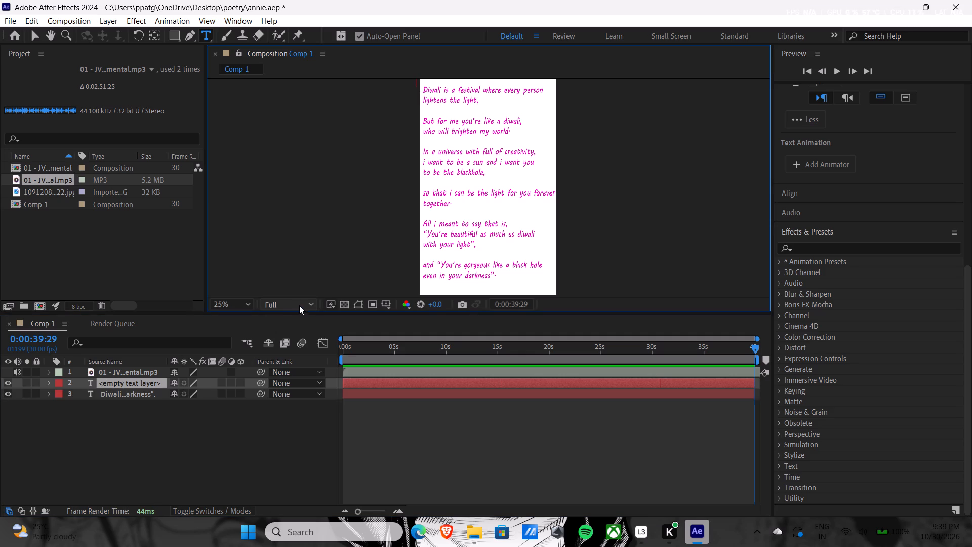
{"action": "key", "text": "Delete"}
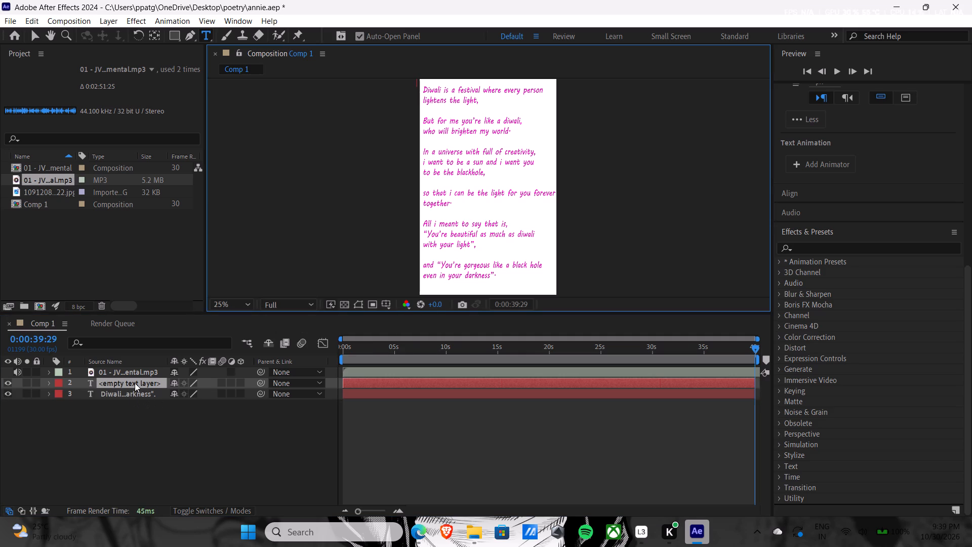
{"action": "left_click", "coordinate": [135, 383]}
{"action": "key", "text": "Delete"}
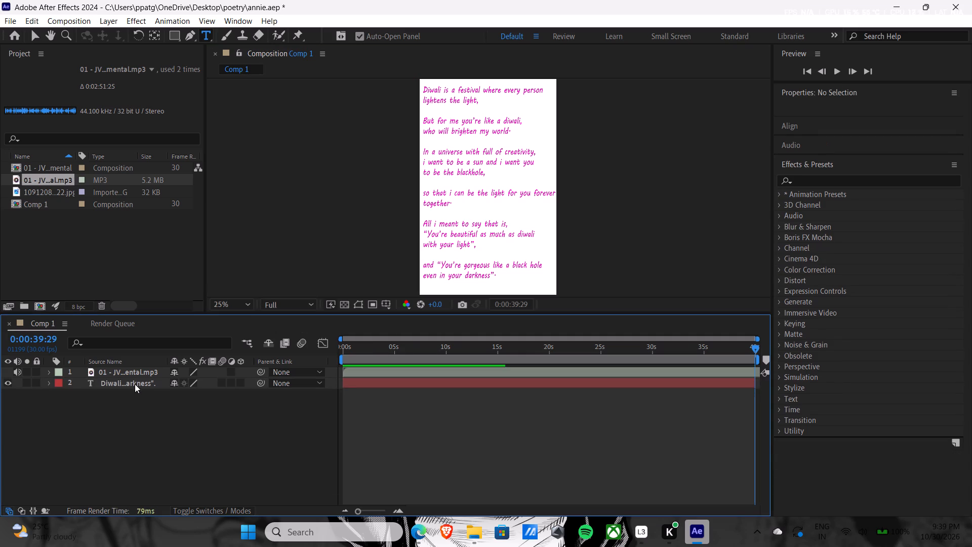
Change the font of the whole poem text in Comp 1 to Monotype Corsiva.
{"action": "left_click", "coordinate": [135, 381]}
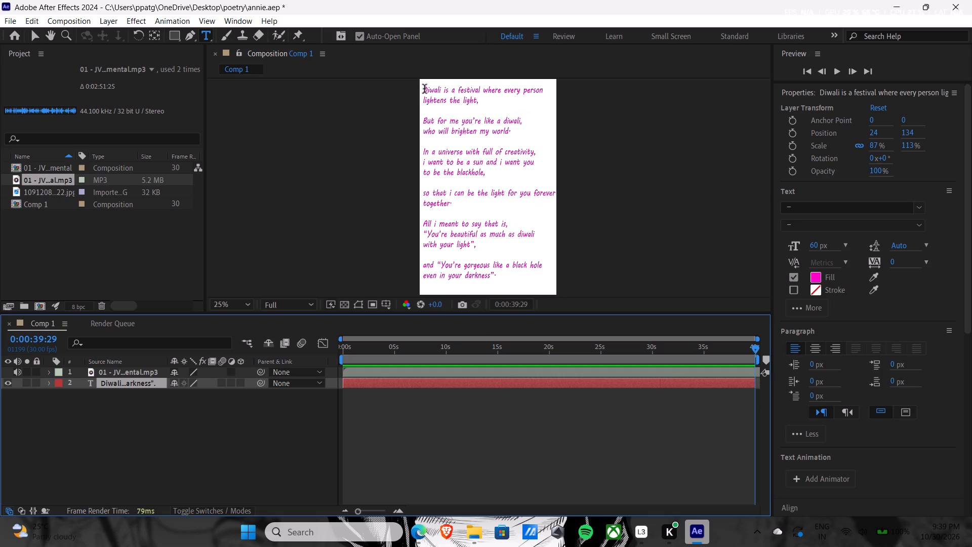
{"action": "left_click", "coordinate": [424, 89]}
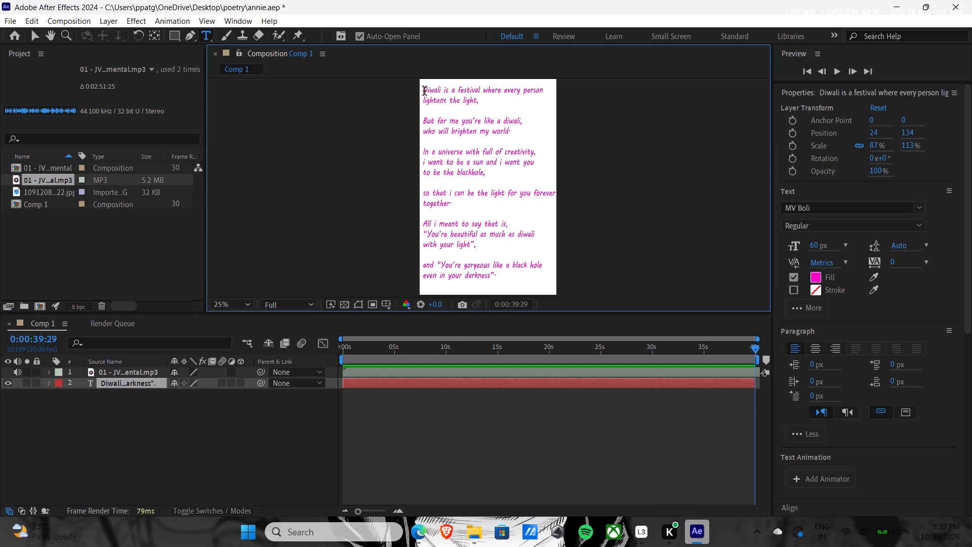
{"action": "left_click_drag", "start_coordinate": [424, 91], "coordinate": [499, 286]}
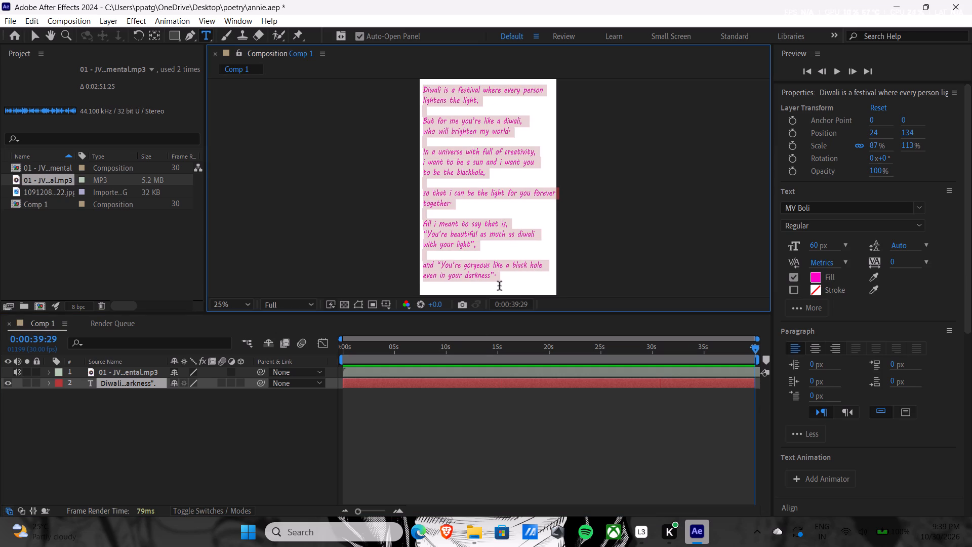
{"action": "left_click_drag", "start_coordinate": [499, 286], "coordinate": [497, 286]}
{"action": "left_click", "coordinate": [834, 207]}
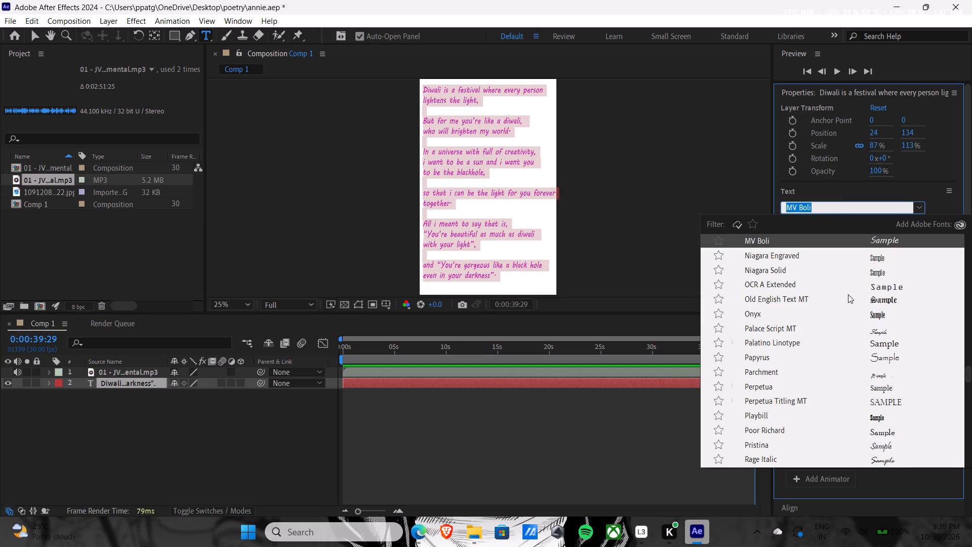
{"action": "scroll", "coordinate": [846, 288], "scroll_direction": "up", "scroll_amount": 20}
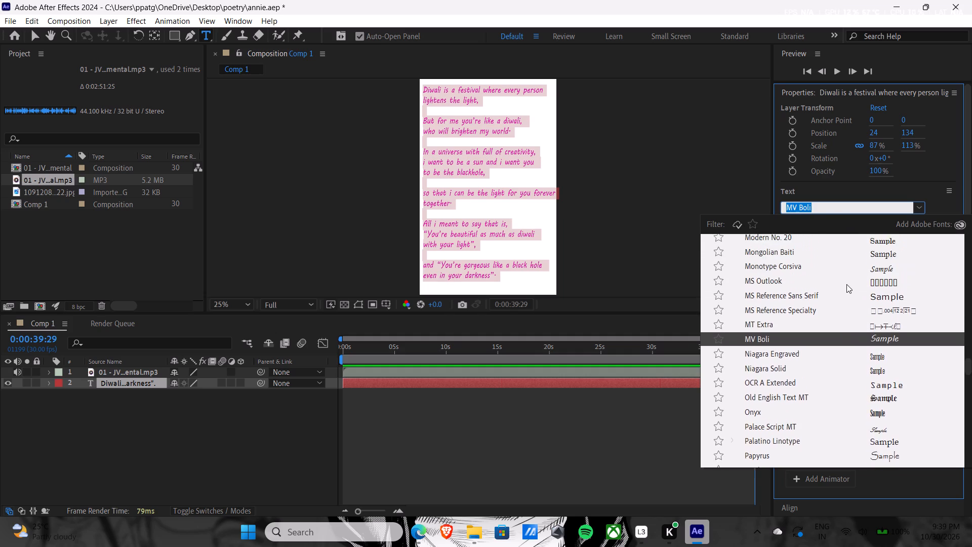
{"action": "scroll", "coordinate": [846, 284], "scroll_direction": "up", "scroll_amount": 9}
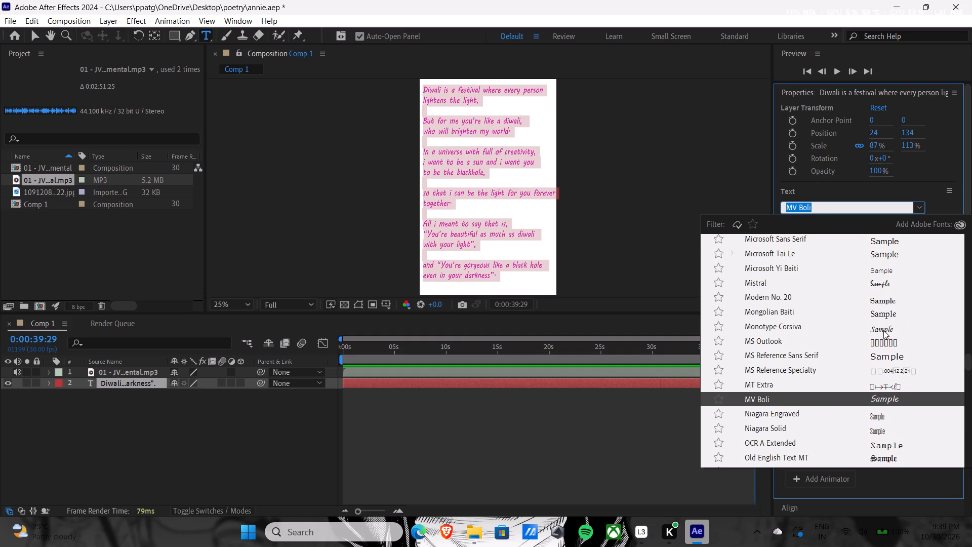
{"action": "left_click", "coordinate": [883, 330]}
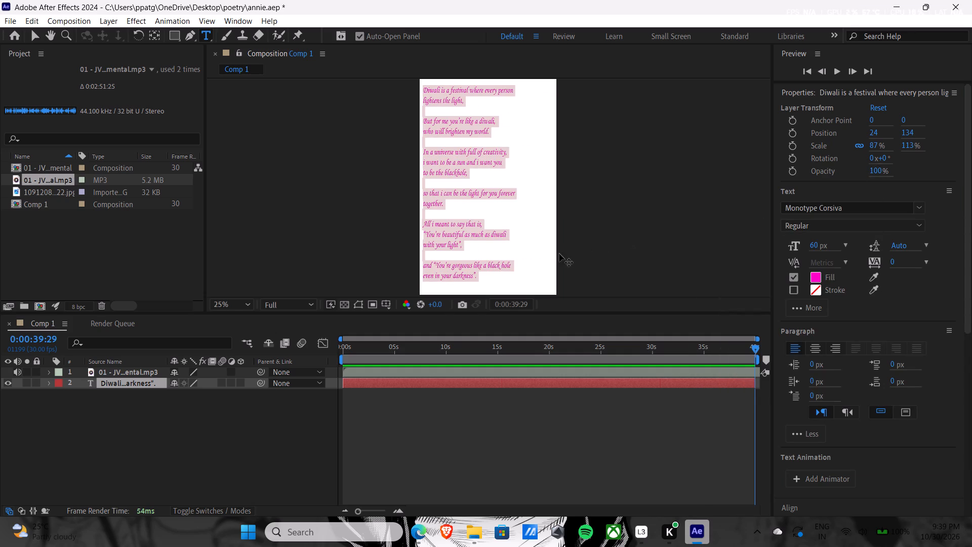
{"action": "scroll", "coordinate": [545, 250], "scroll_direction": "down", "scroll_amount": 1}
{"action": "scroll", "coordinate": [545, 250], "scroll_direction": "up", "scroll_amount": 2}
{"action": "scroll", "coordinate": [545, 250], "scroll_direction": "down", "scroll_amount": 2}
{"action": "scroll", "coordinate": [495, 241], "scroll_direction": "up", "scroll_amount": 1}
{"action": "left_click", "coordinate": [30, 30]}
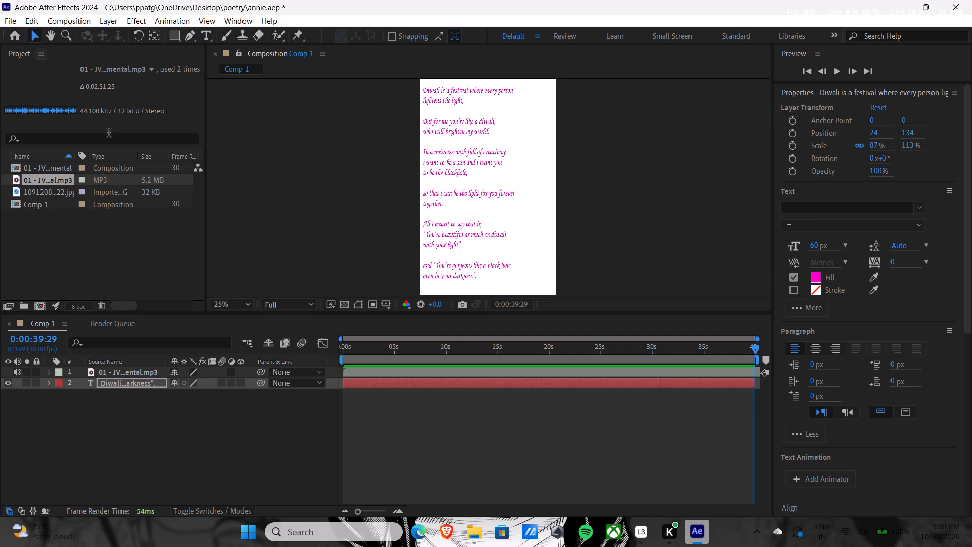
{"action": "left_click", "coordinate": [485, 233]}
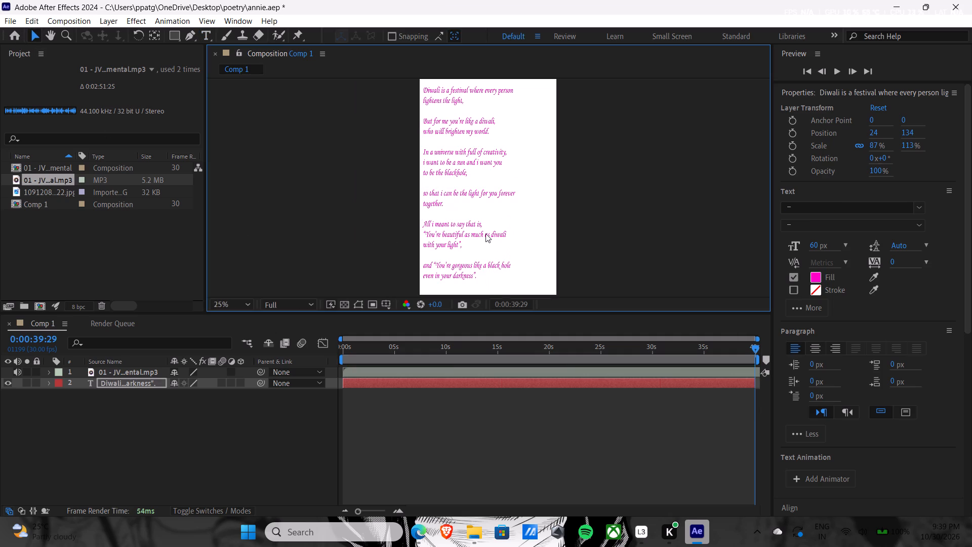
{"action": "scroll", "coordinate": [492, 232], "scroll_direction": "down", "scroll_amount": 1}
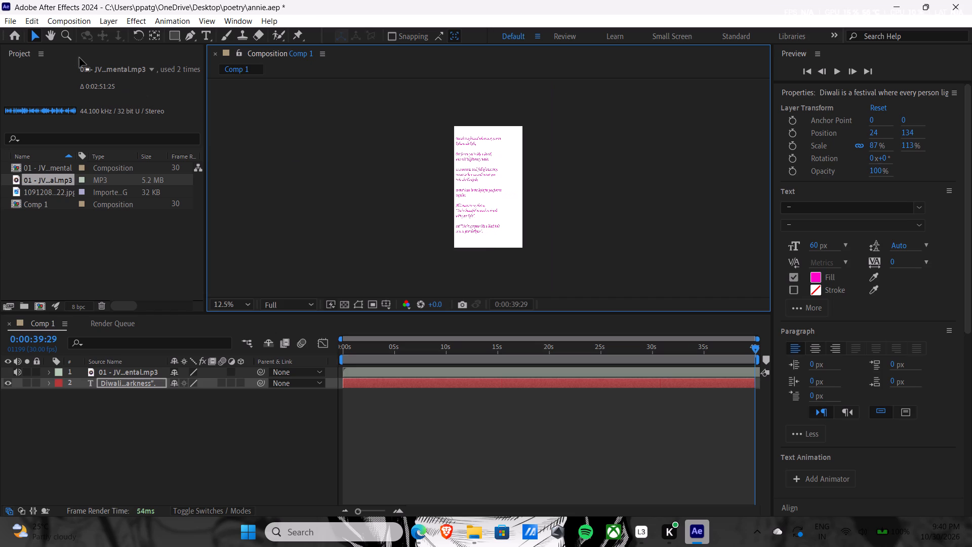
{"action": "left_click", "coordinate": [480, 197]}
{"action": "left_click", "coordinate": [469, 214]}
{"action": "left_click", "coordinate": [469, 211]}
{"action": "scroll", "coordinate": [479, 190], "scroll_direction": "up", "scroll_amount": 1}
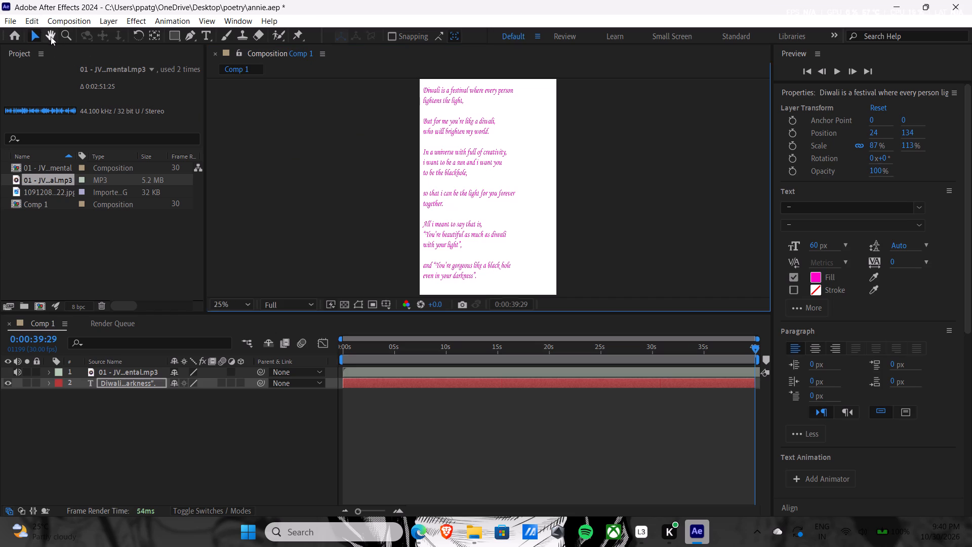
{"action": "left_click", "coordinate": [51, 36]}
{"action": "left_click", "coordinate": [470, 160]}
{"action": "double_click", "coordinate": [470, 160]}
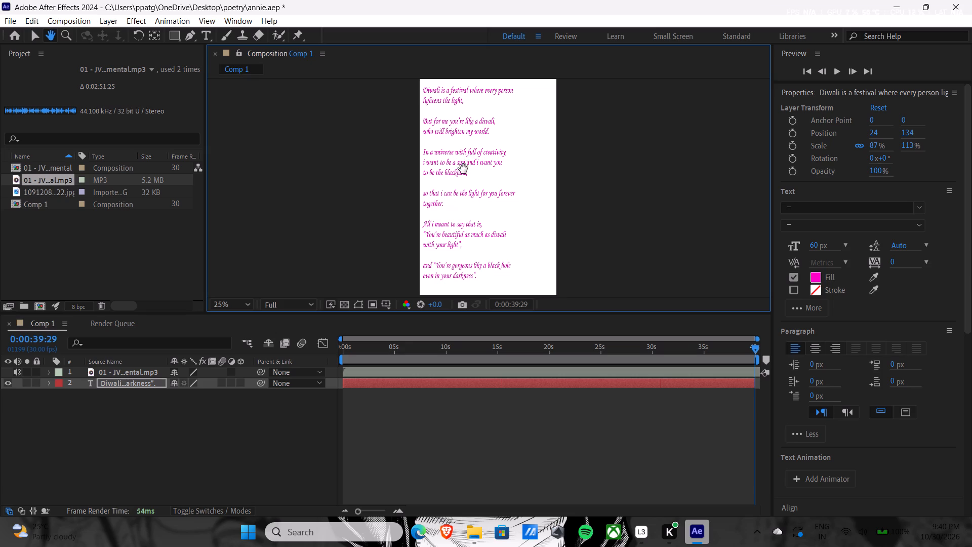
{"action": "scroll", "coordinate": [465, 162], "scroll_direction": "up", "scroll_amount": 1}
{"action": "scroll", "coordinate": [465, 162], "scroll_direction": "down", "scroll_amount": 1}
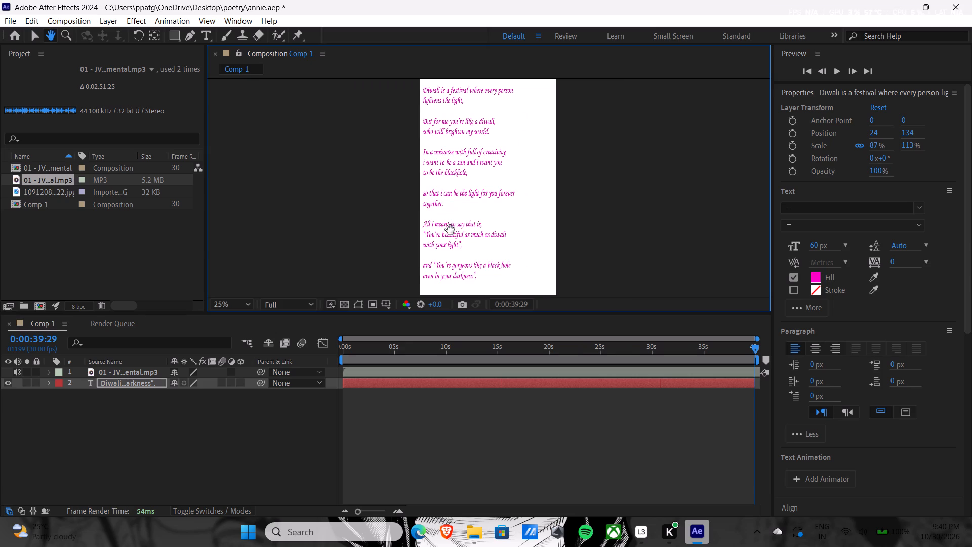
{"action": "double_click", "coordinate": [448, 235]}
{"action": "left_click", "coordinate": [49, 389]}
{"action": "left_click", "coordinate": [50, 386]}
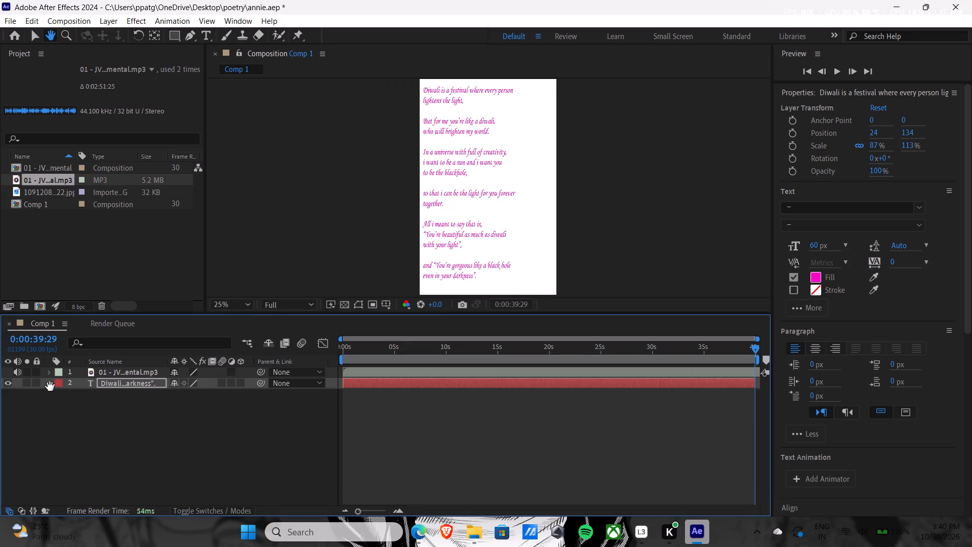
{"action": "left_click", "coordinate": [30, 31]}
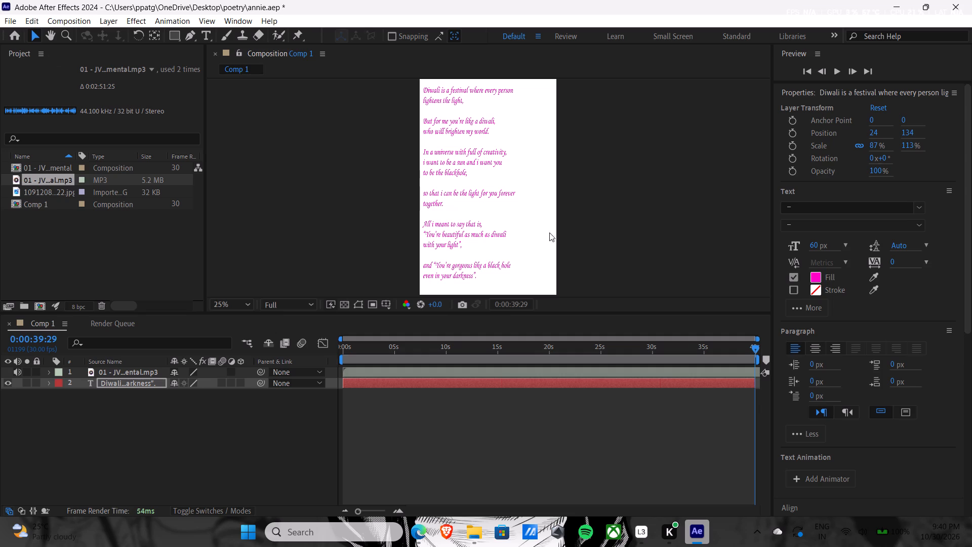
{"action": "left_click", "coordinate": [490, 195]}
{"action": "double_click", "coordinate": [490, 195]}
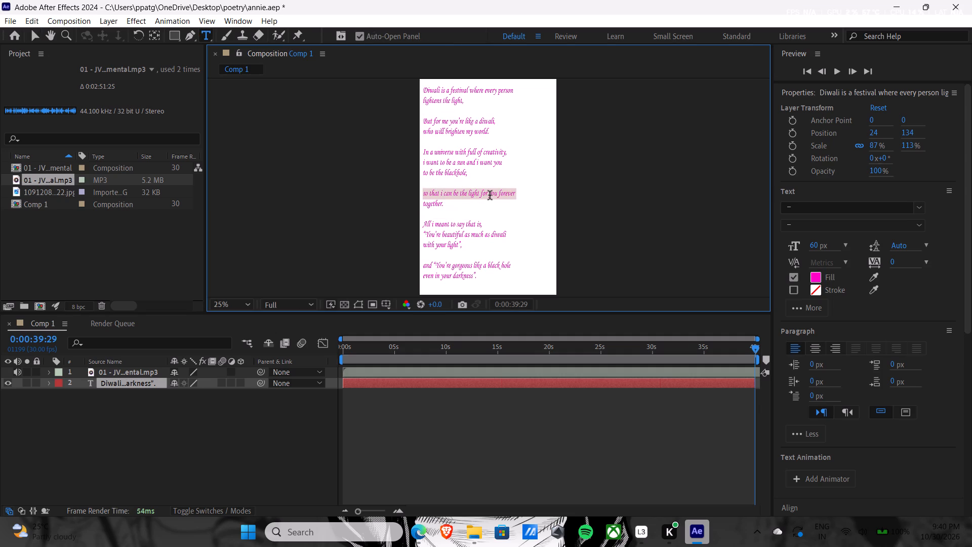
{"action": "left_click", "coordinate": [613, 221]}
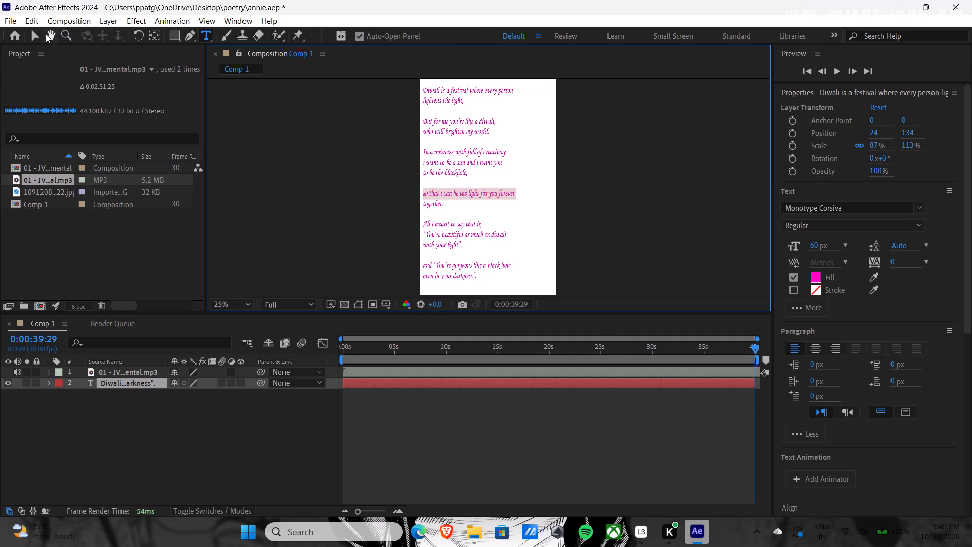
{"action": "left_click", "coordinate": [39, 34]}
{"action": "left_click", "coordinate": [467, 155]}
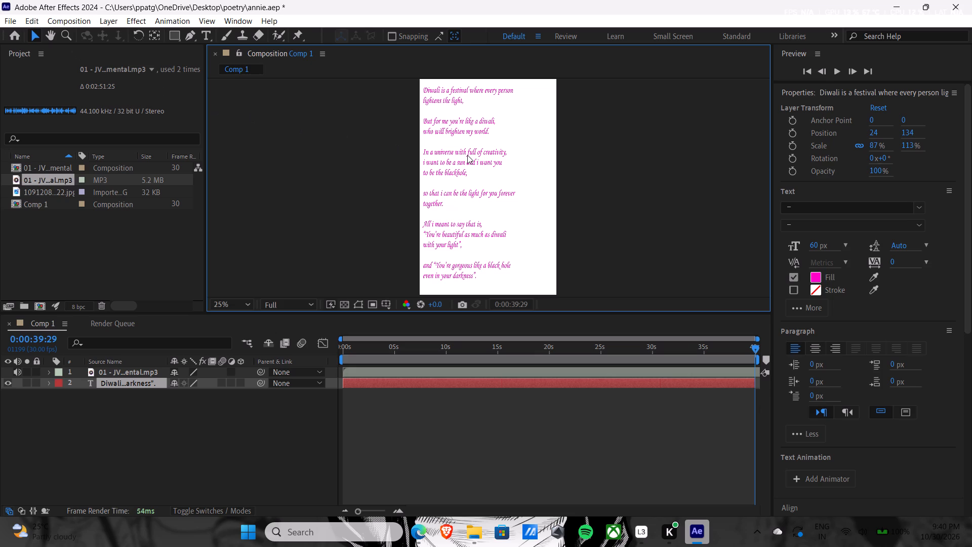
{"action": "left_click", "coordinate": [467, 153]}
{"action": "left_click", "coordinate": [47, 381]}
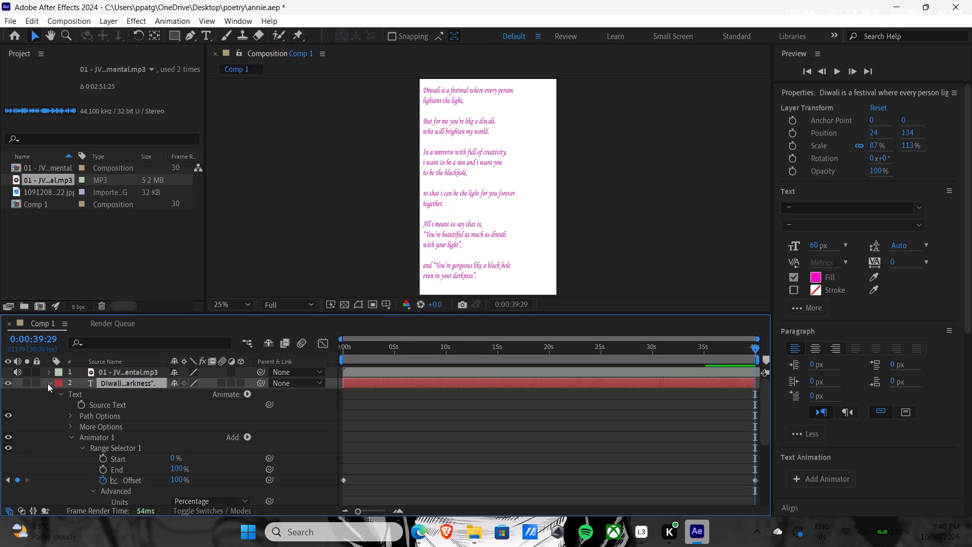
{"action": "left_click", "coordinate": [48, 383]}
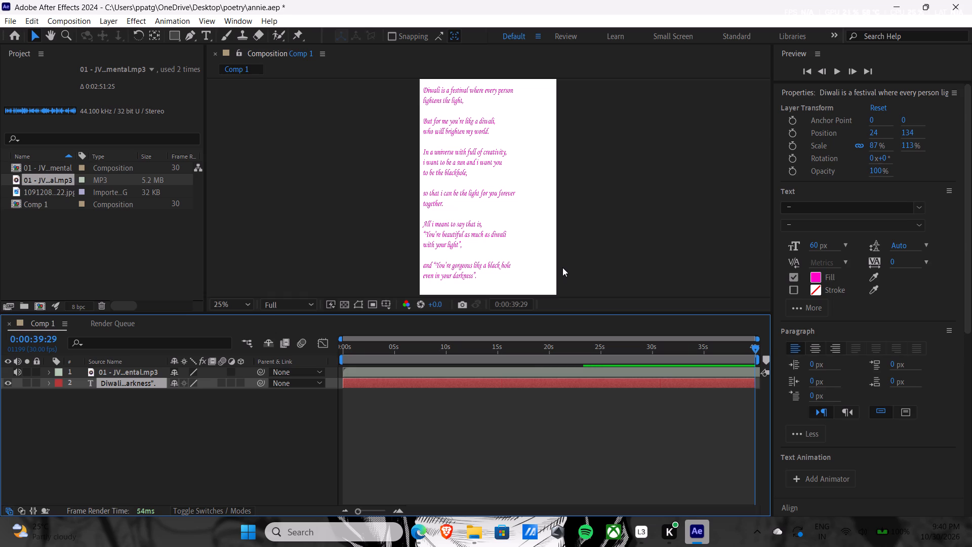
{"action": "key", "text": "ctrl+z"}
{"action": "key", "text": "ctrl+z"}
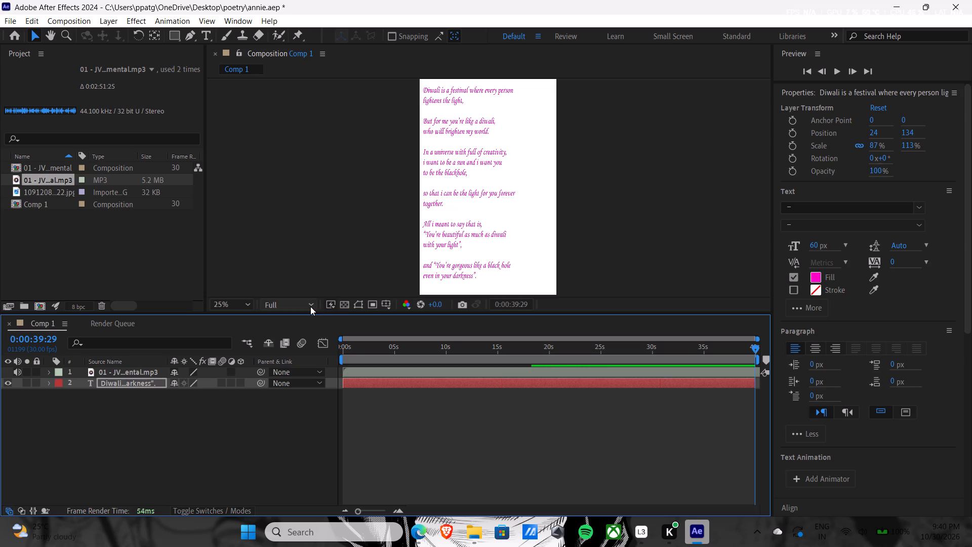
Set the Comp 1 preview resolution to Half.
{"action": "left_click", "coordinate": [310, 306]}
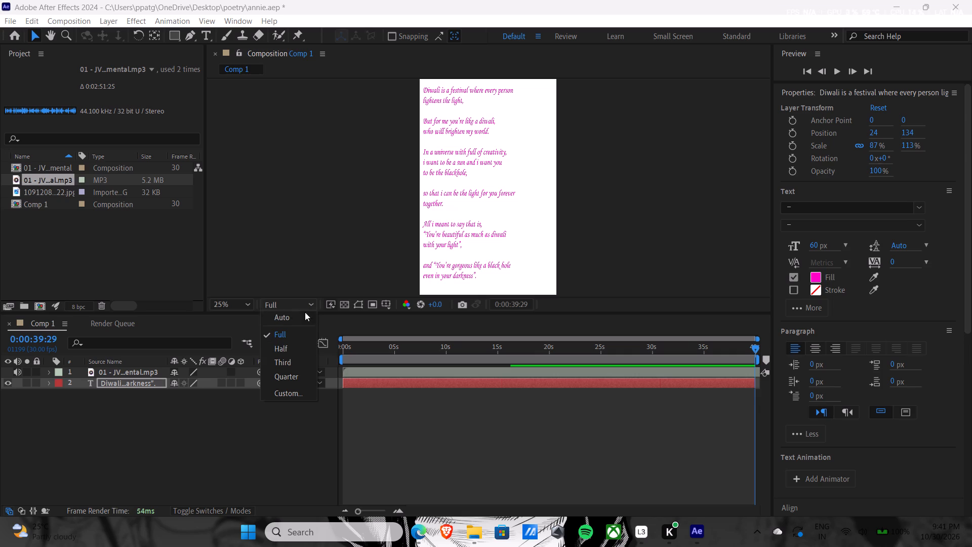
{"action": "left_click", "coordinate": [296, 347]}
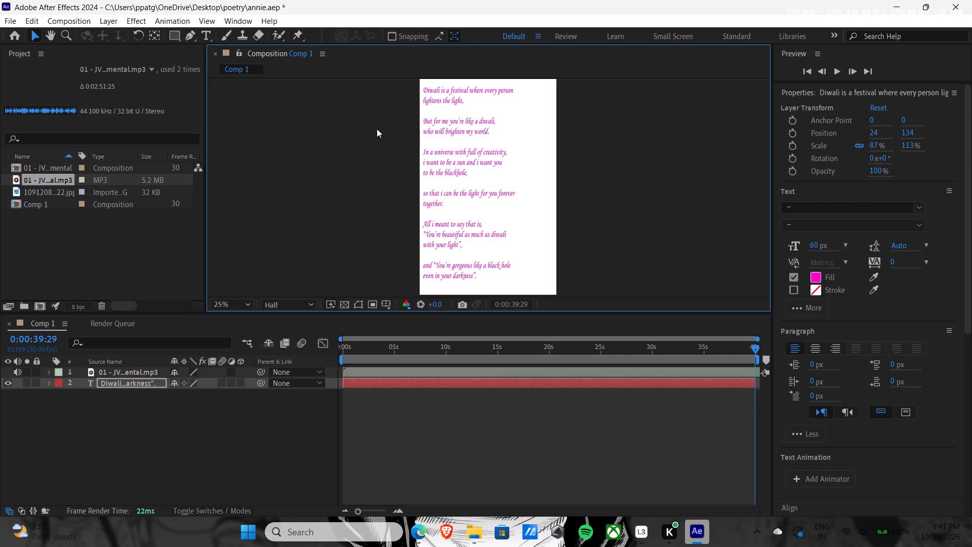
Set the font of the whole poem text to MV Boli.
{"action": "double_click", "coordinate": [425, 91]}
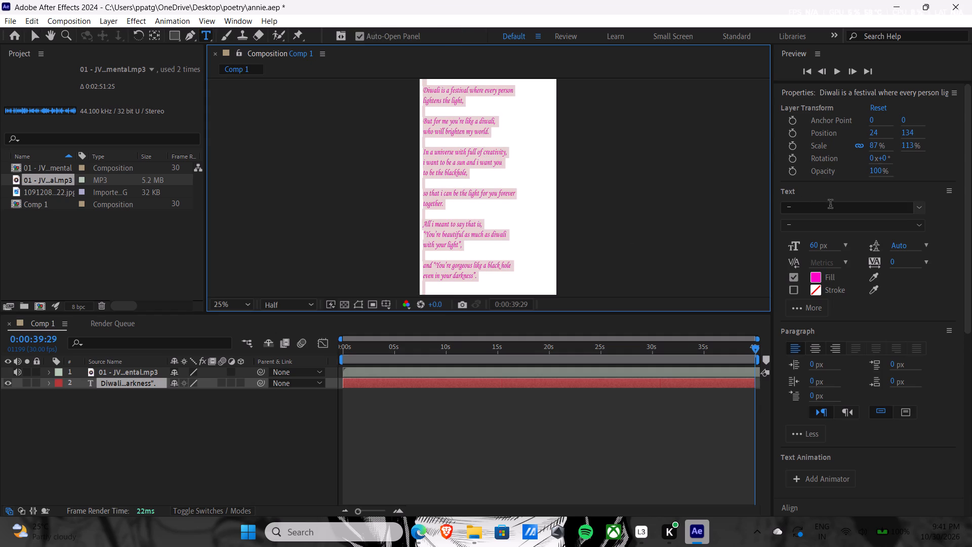
{"action": "left_click", "coordinate": [922, 209]}
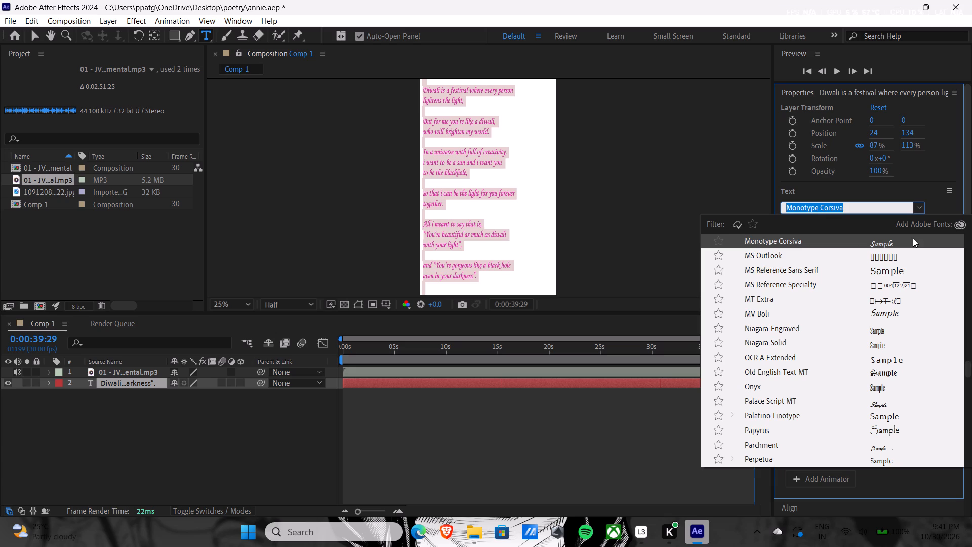
{"action": "left_click", "coordinate": [866, 311]}
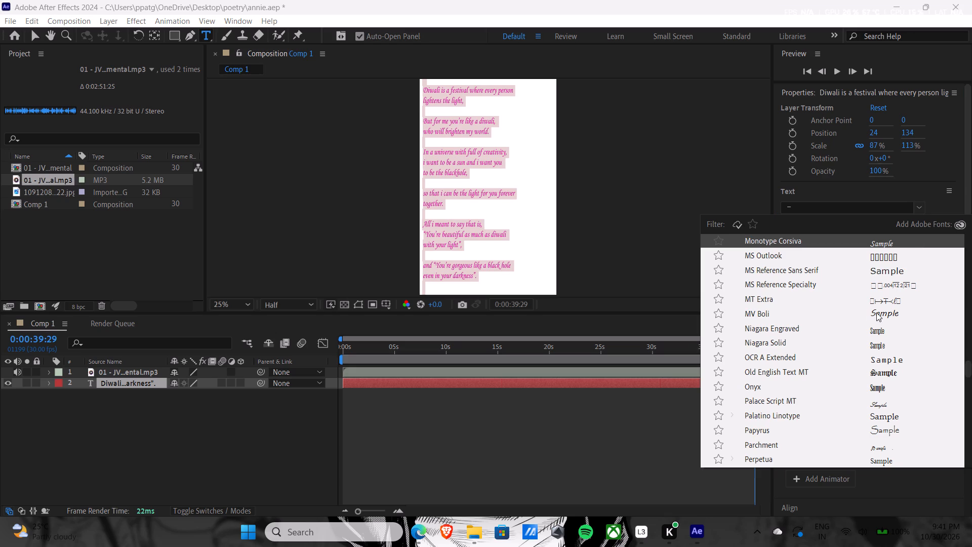
{"action": "left_click", "coordinate": [876, 312]}
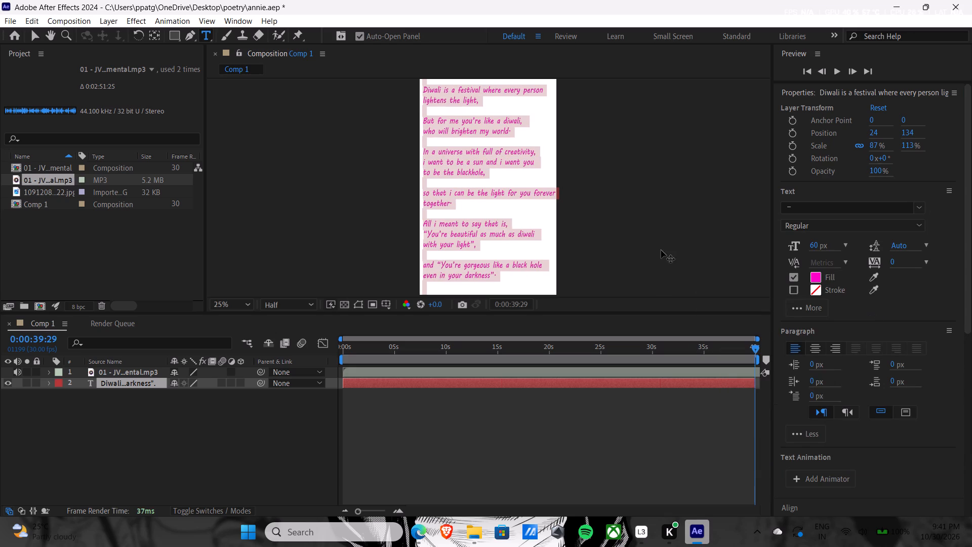
{"action": "left_click", "coordinate": [673, 246]}
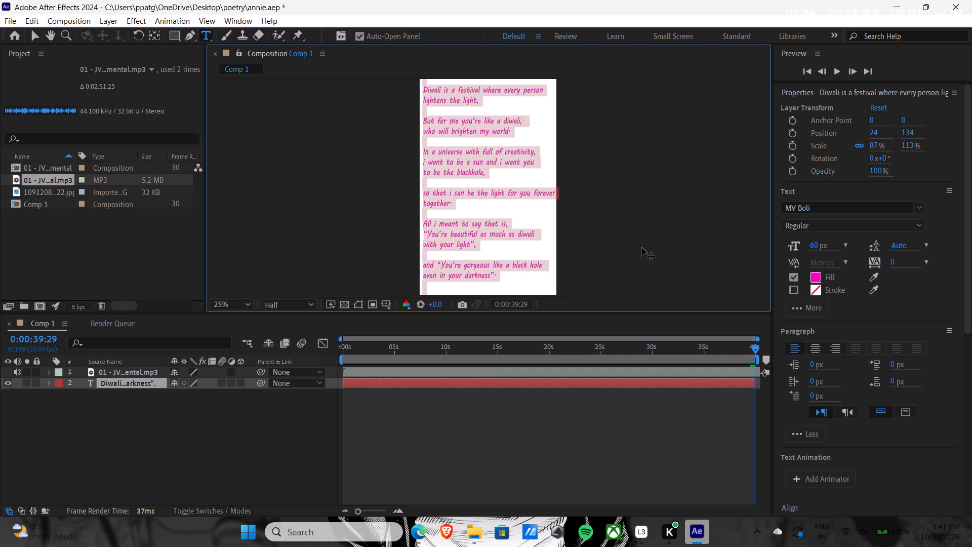
Try to add Comp 1 to the render queue.
{"action": "key", "text": "ctrl+m"}
{"action": "key", "text": "ctrl+m"}
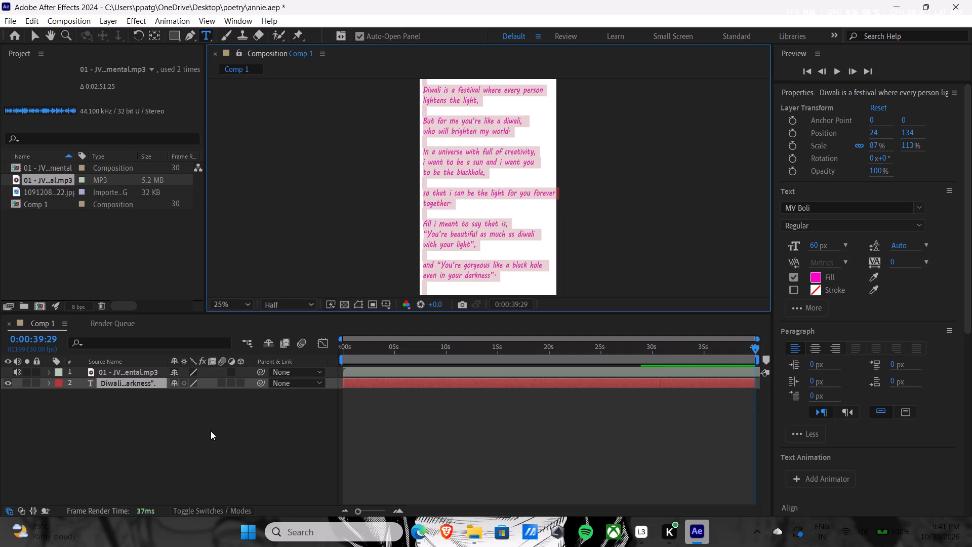
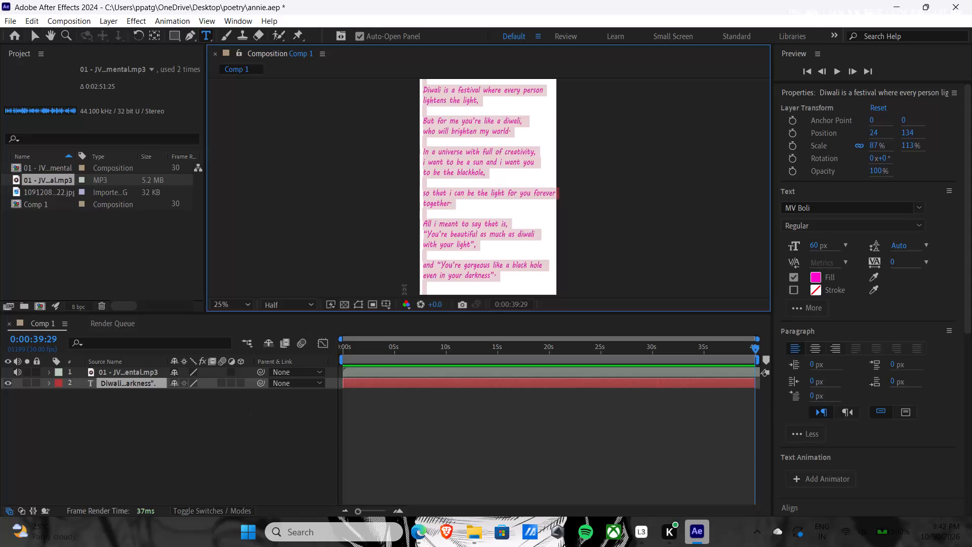
Deselect the poem text layer and add Comp 1 to the render queue.
{"action": "scroll", "coordinate": [596, 246], "scroll_direction": "down", "scroll_amount": 1}
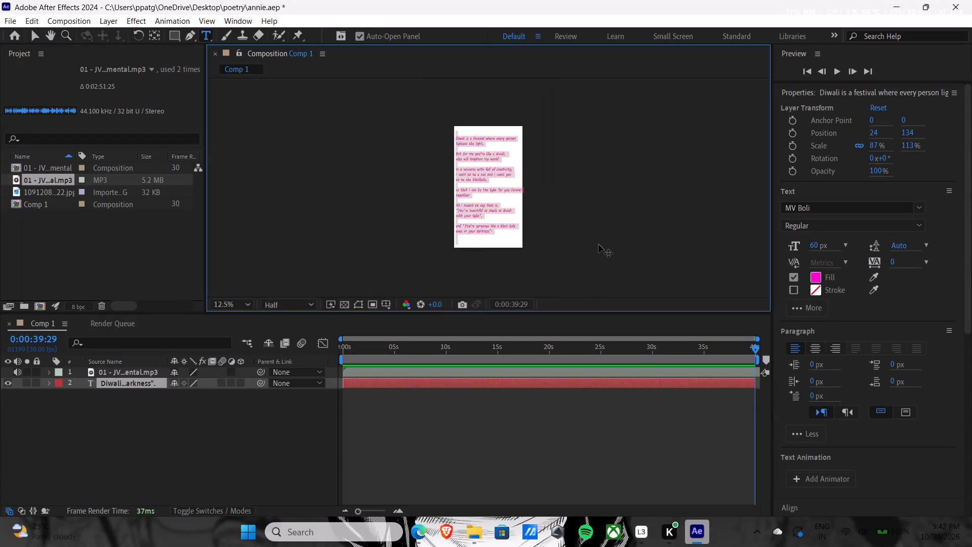
{"action": "scroll", "coordinate": [599, 244], "scroll_direction": "up", "scroll_amount": 1}
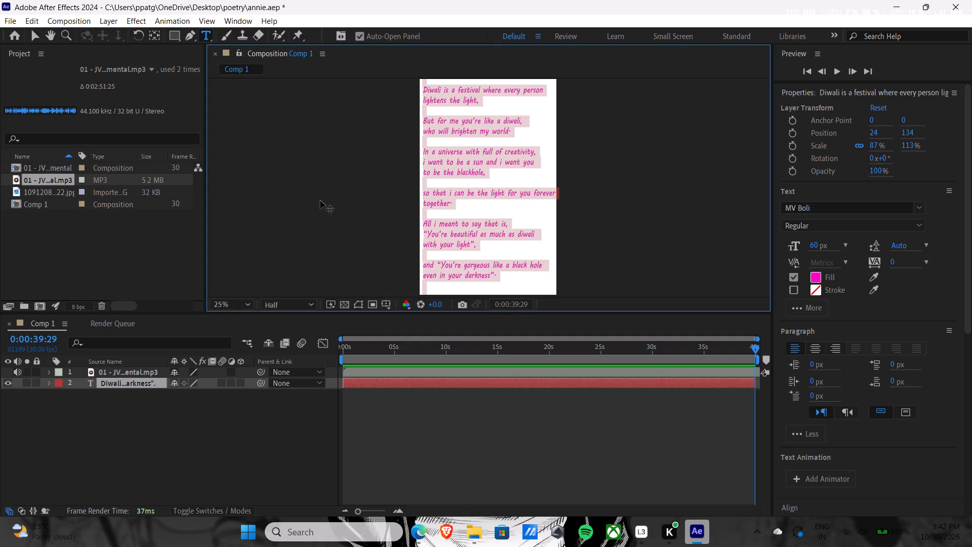
{"action": "key", "text": "ctrl+m"}
{"action": "left_click", "coordinate": [168, 436]}
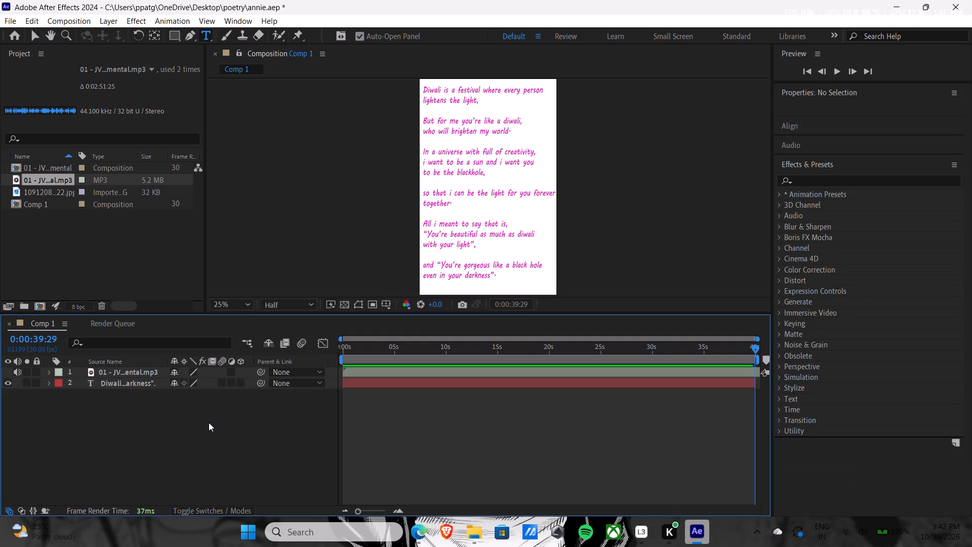
{"action": "key", "text": "ctrl+m"}
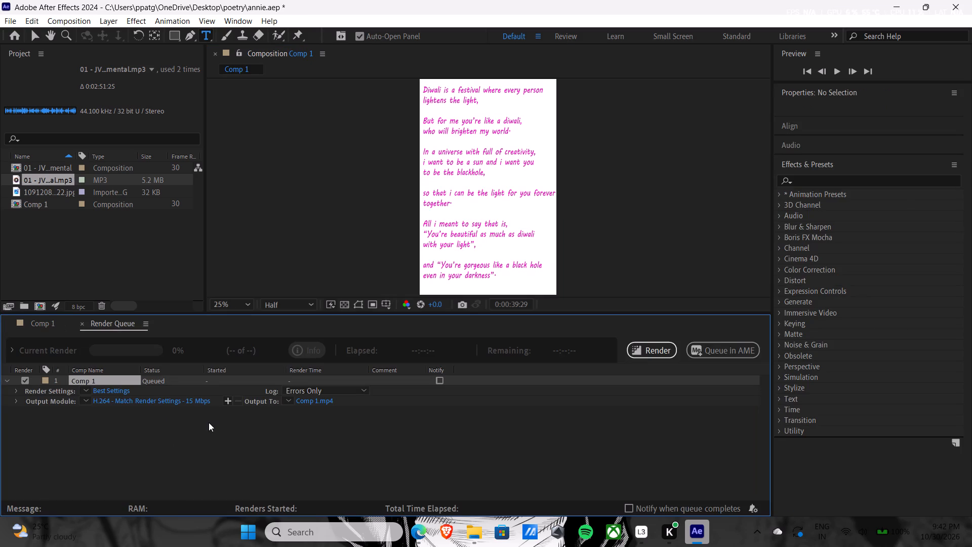
Set the Comp 1 render output to an H.264 file named "1st one" in the poetry folder.
{"action": "left_click", "coordinate": [331, 400]}
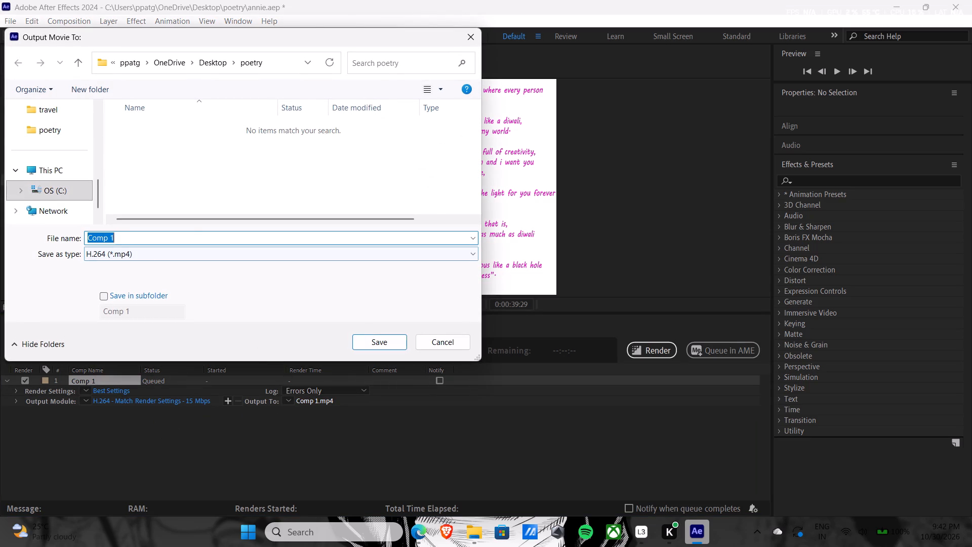
{"action": "key", "text": "BackSpace"}
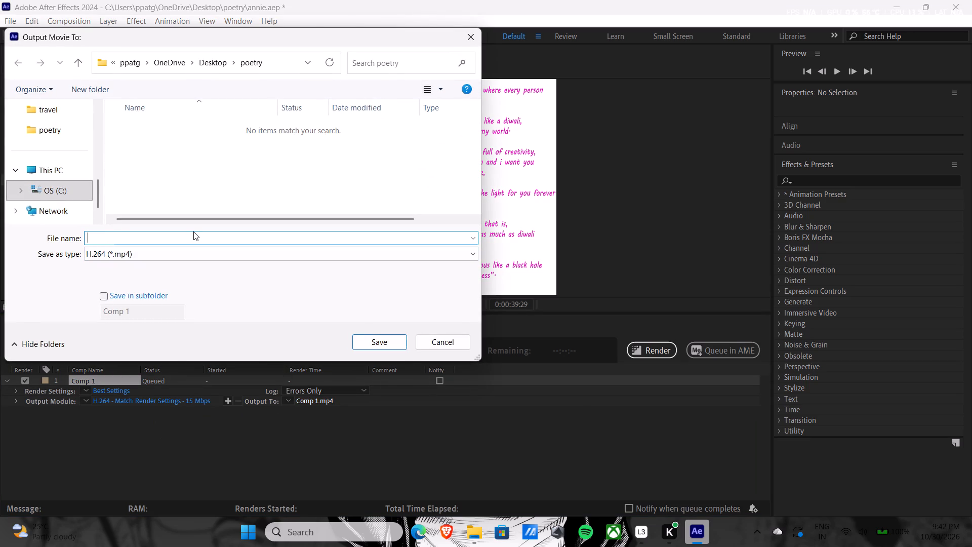
{"action": "type", "text": "1st one"}
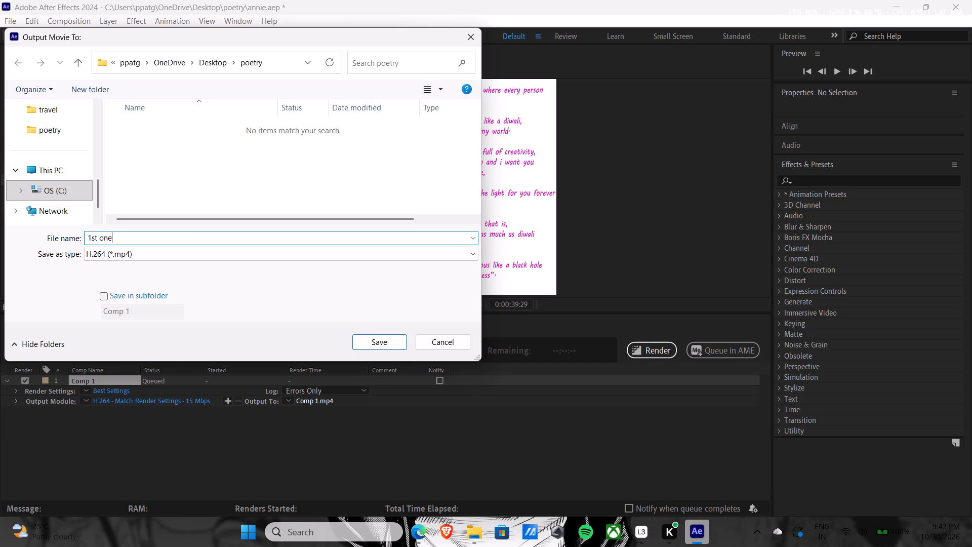
{"action": "left_click", "coordinate": [390, 343]}
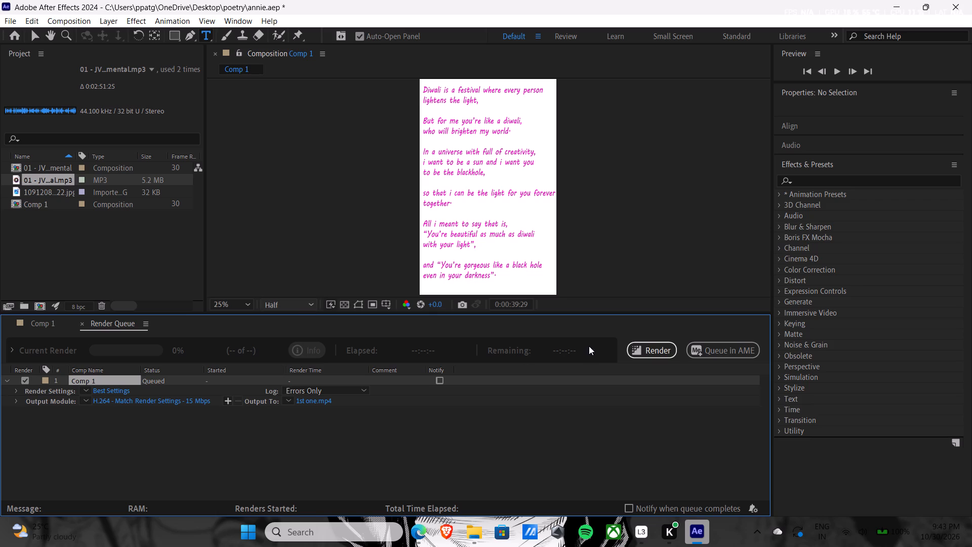
Start rendering the queued Comp 1.
{"action": "left_click", "coordinate": [652, 349]}
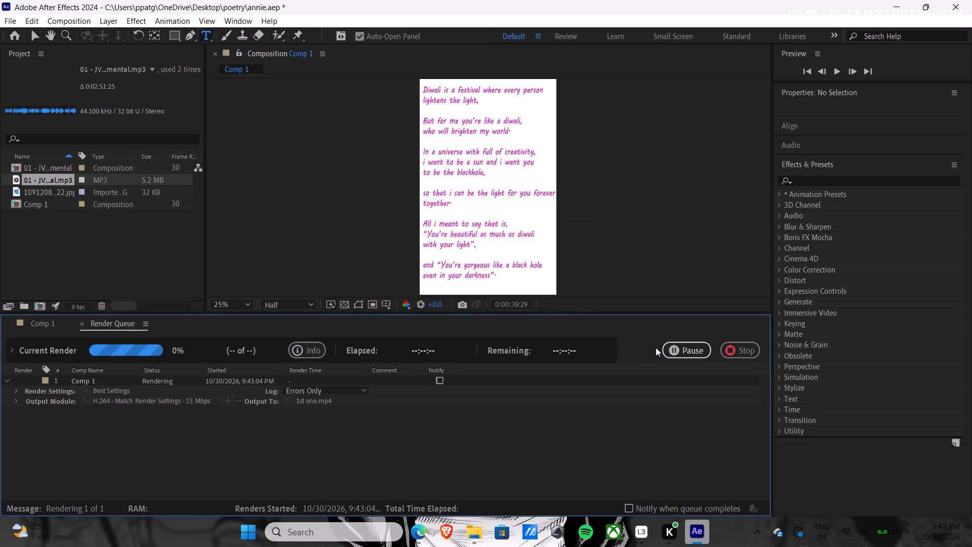
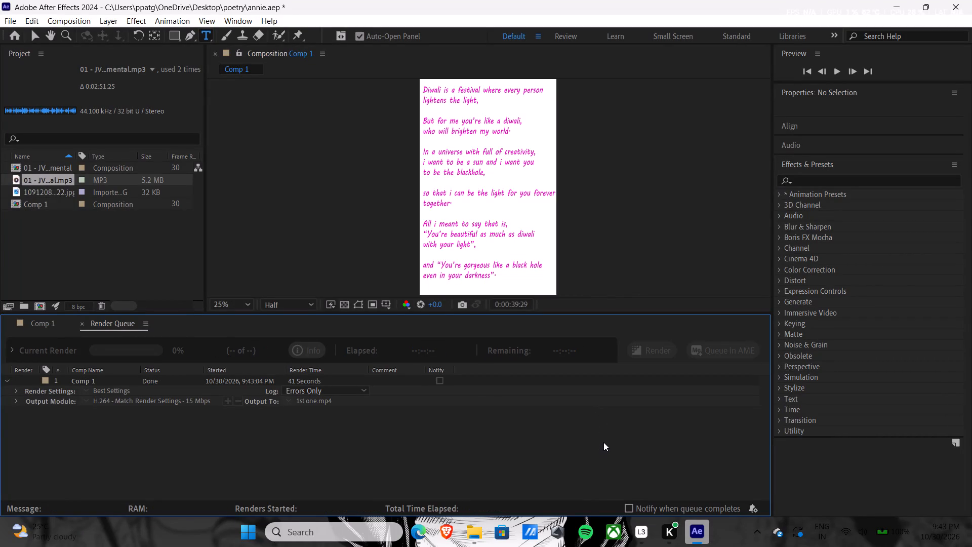
Close After Effects, saving the changes to the annie.aep project.
{"action": "left_click", "coordinate": [966, 0]}
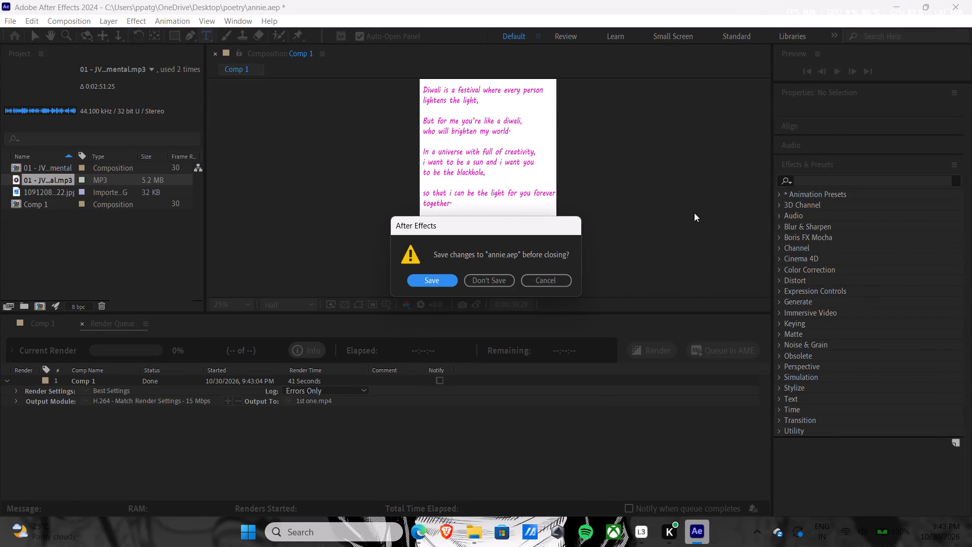
{"action": "left_click", "coordinate": [425, 280]}
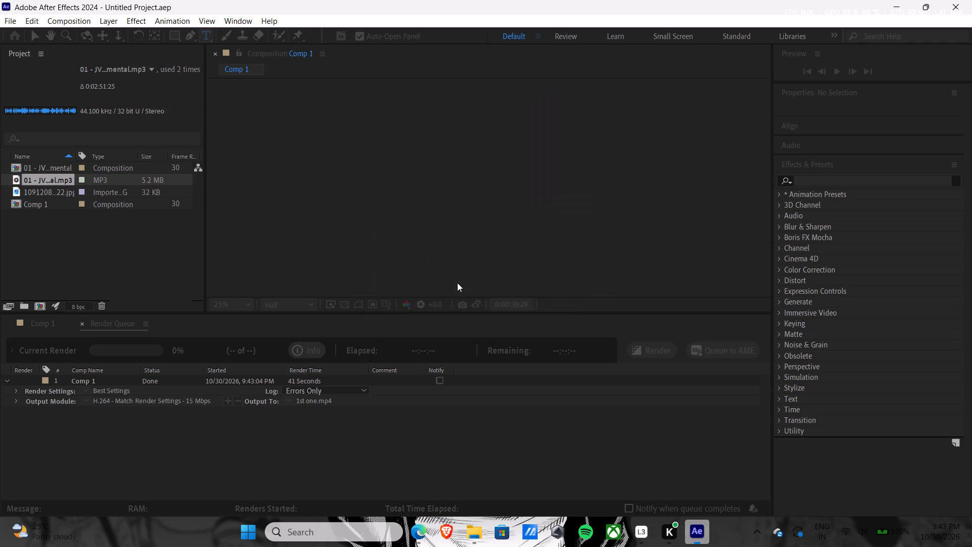
{"action": "left_click", "coordinate": [953, 10]}
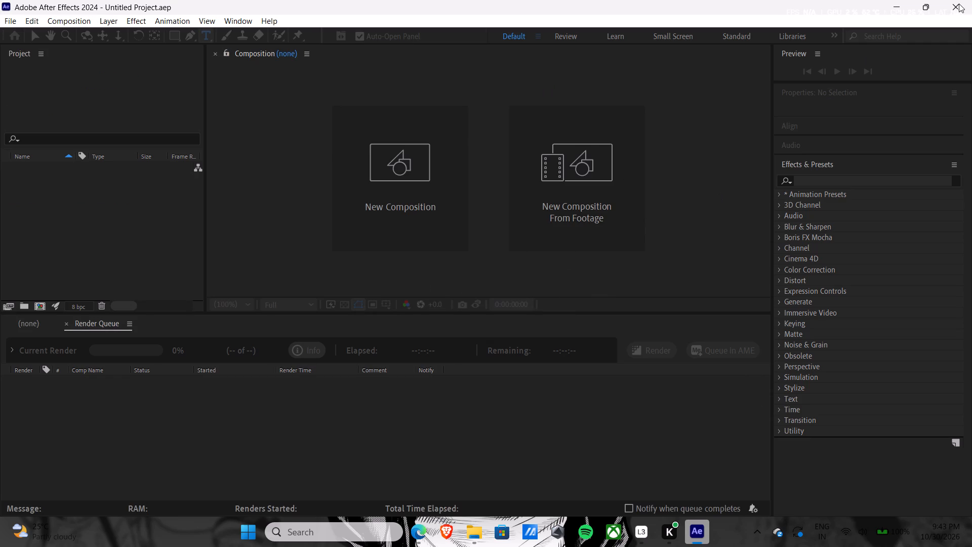
Close the Microsoft Edge window.
{"action": "left_click", "coordinate": [959, 4]}
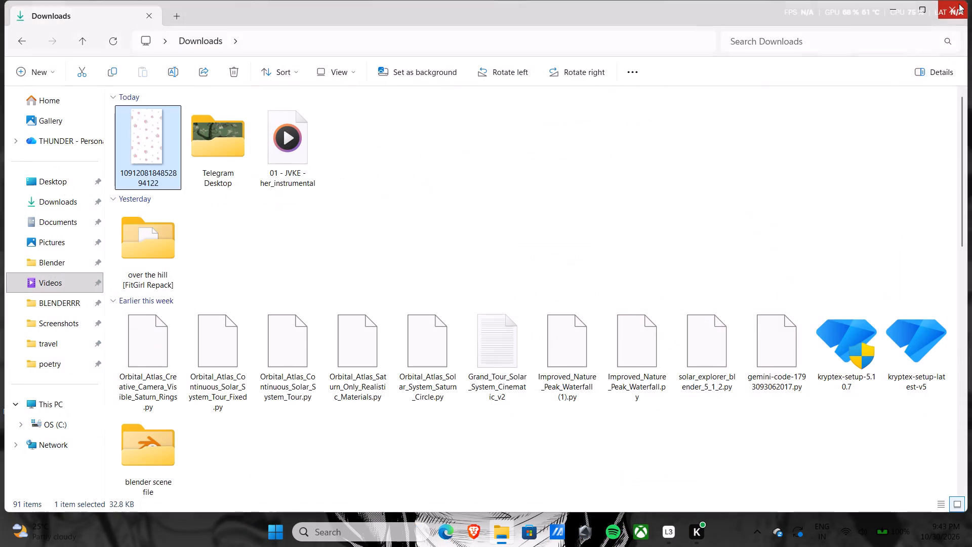